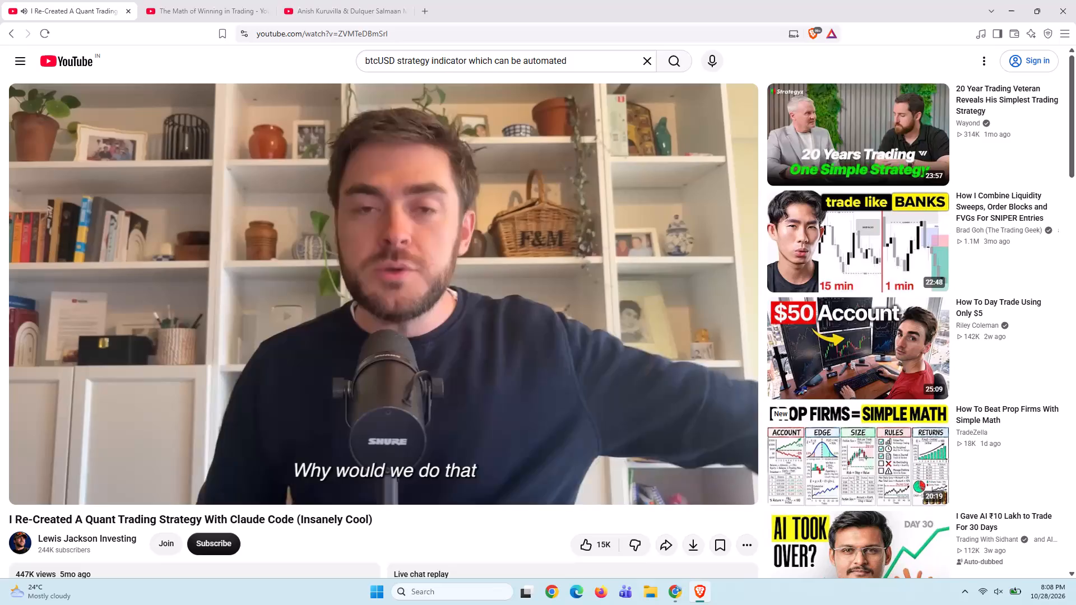
# Go to the YouTube home page and play the short "Types of People in Festivals".
pyautogui.click(47, 62)
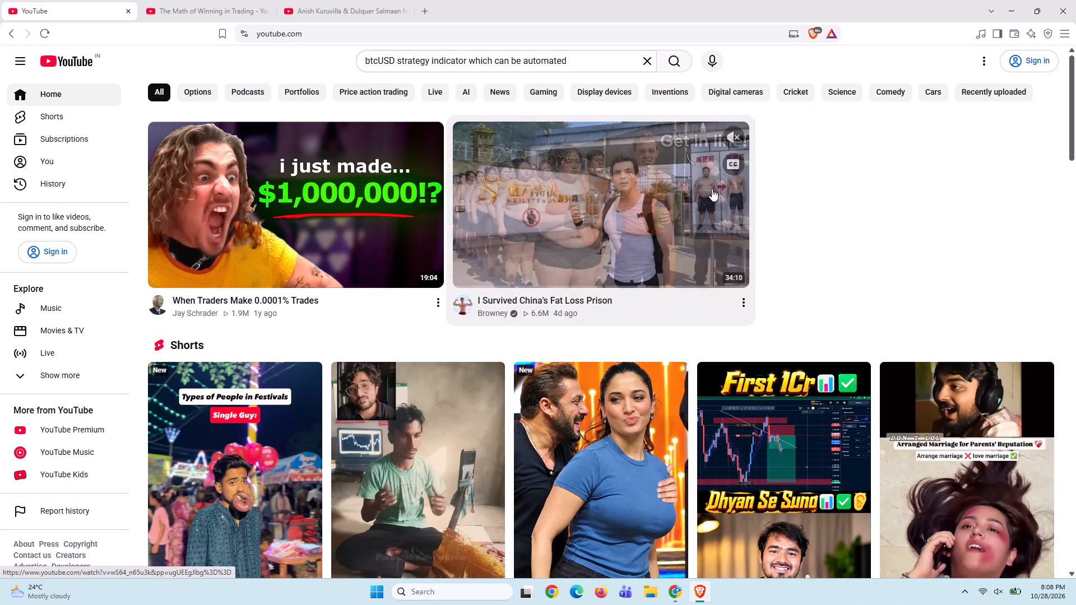
pyautogui.scroll(-1, 271, 449)
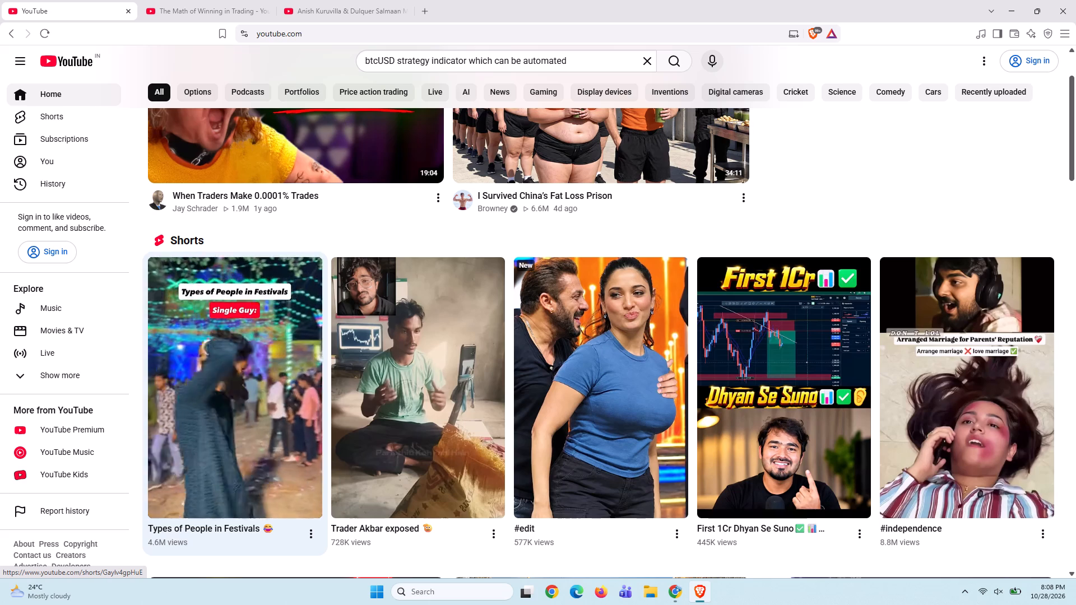
pyautogui.click(271, 449)
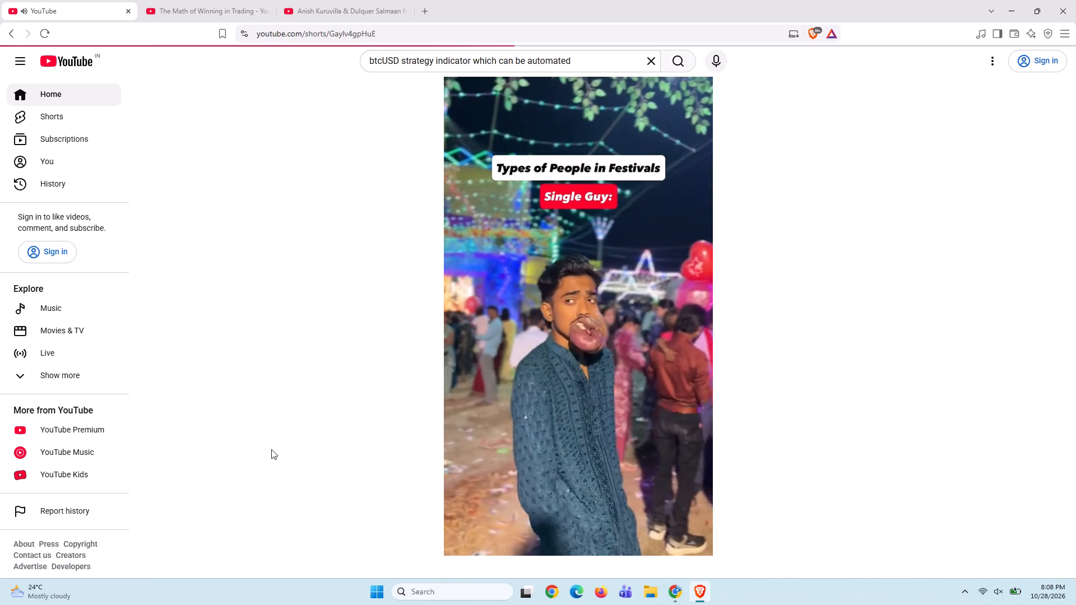
pyautogui.click(522, 379)
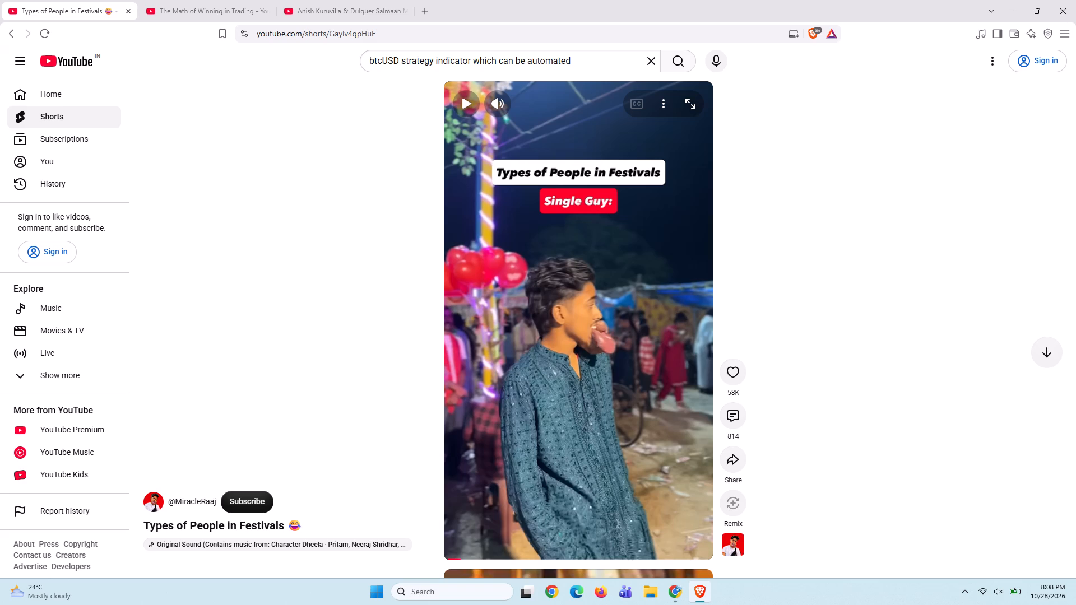
pyautogui.click(522, 379)
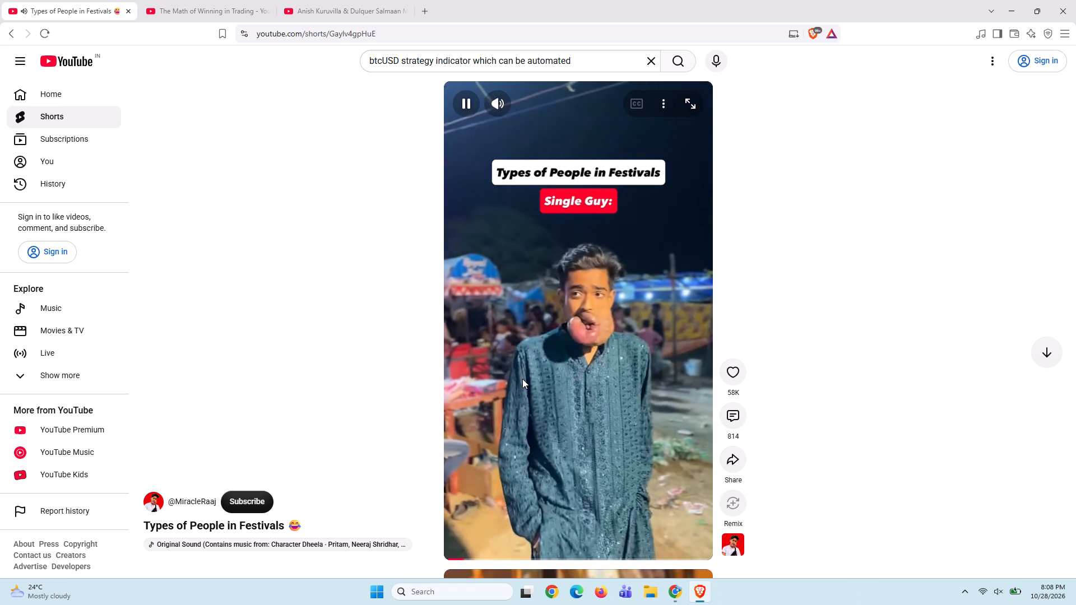
# Advance to the short "THAT JOB GUY IN THE GROUP" and watch it.
pyautogui.scroll(-3, 535, 404)
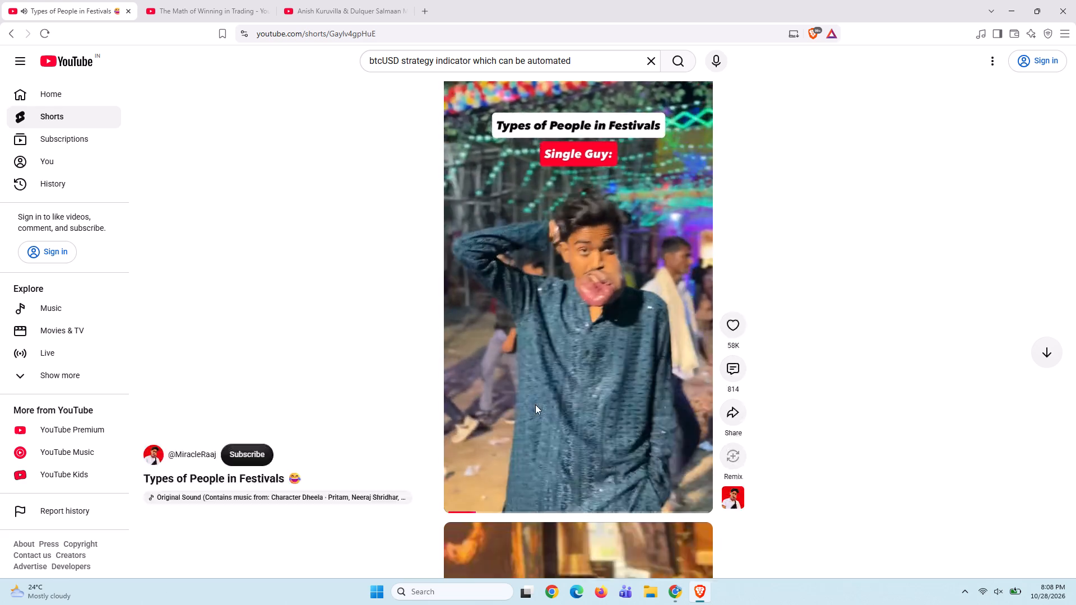
pyautogui.scroll(-3, 535, 404)
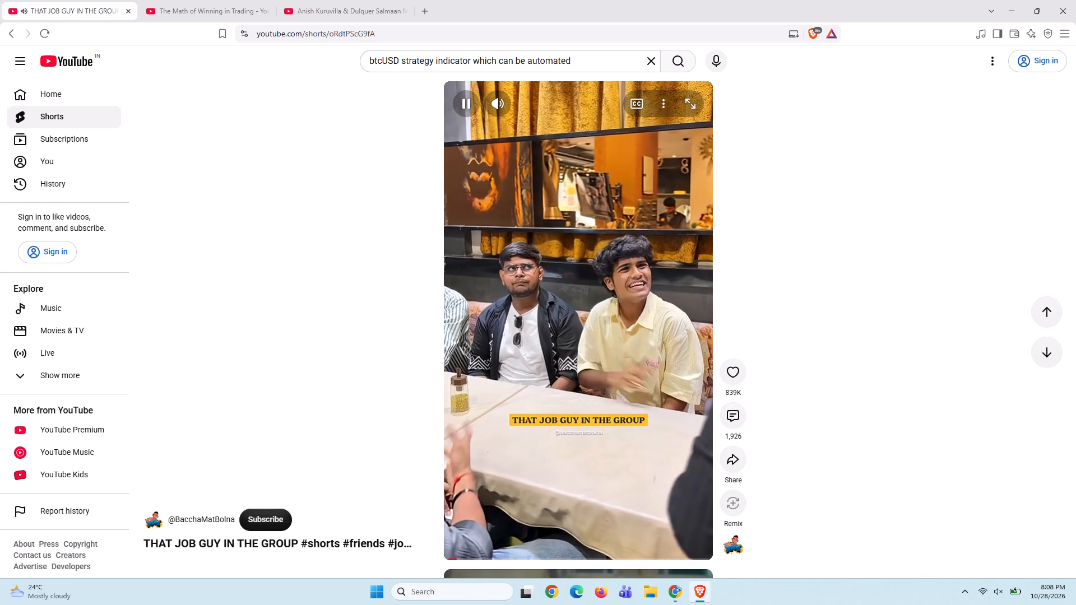
pyautogui.press('space')
pyautogui.press('space')
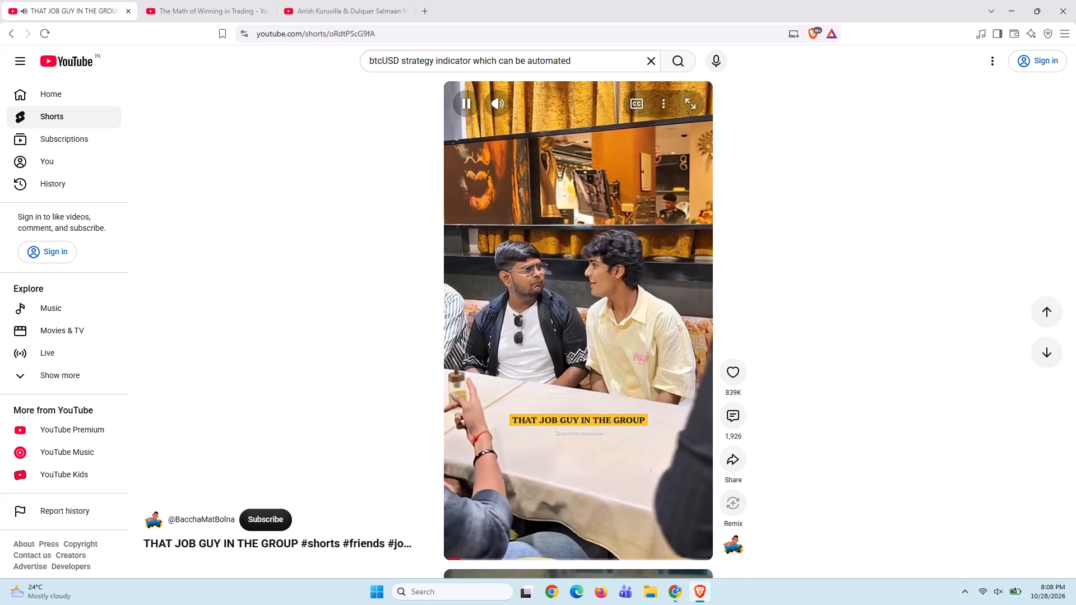
pyautogui.scroll(-6, 593, 399)
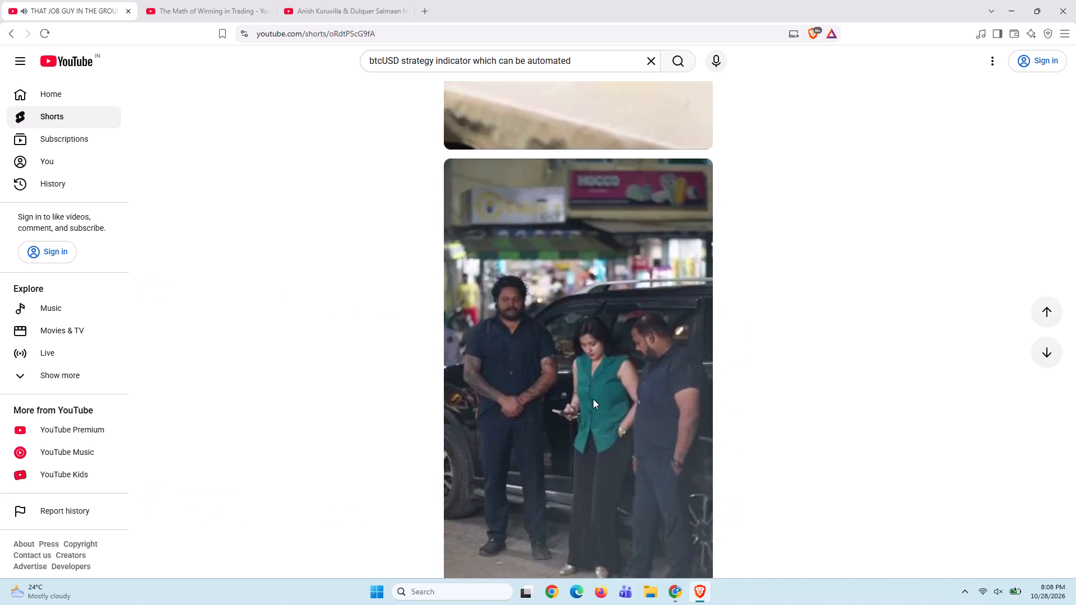
pyautogui.scroll(3, 593, 399)
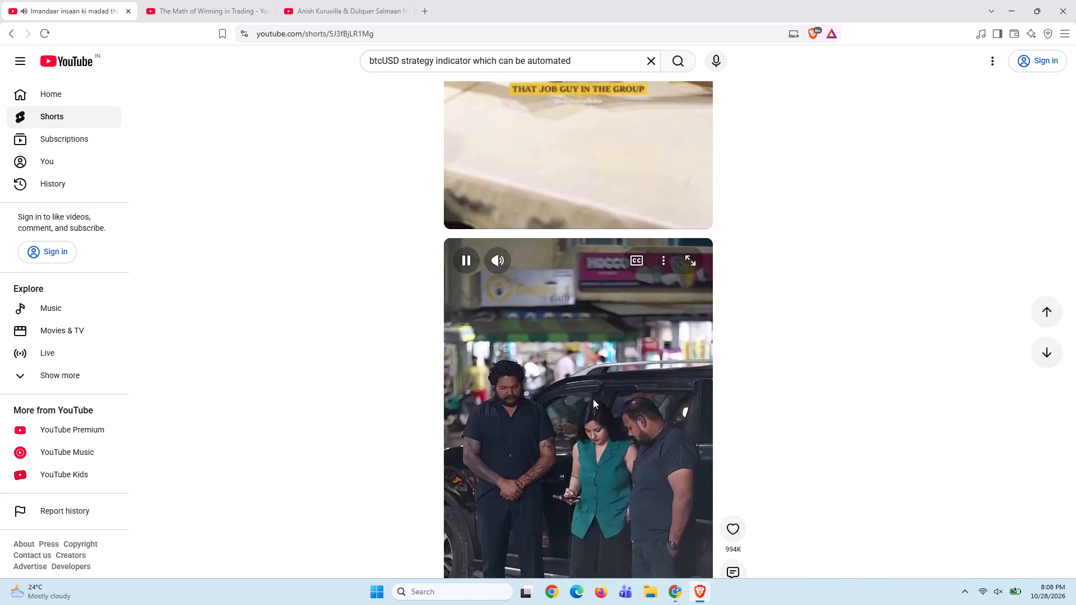
pyautogui.scroll(1, 593, 399)
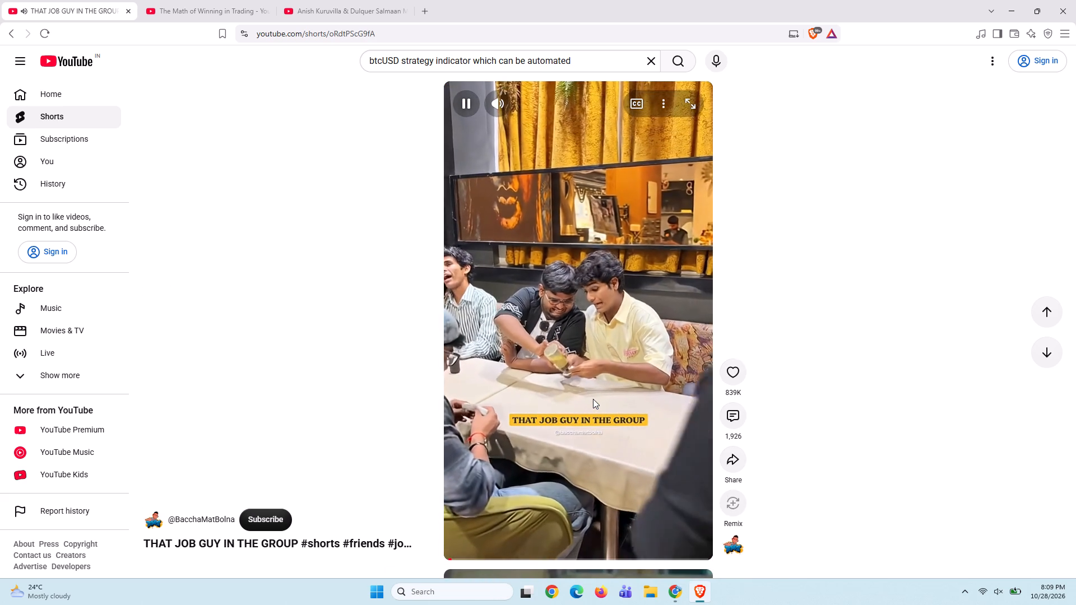
pyautogui.press('space')
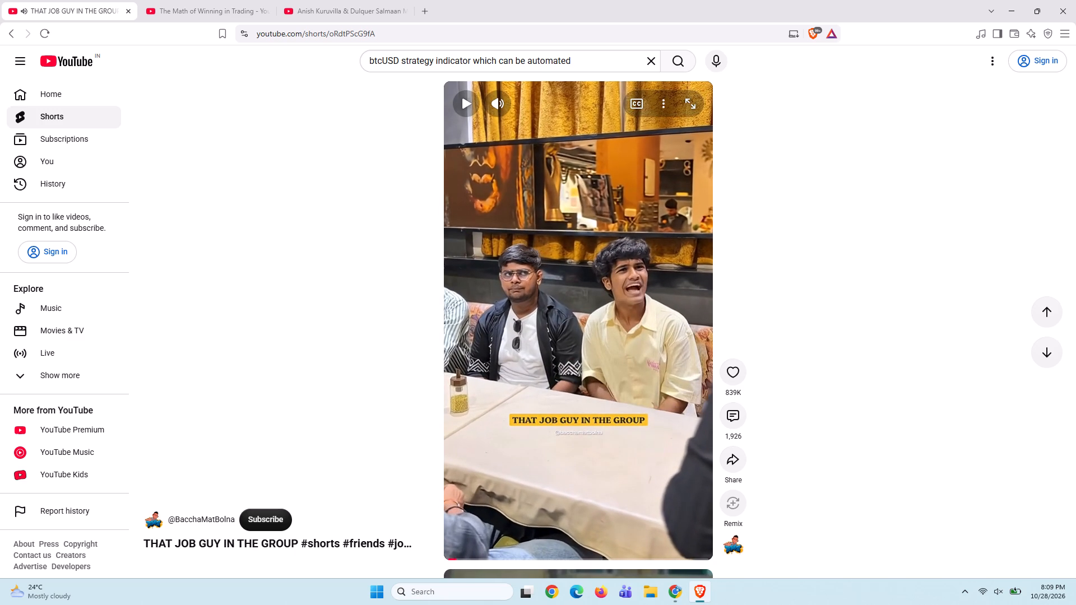
pyautogui.press('space')
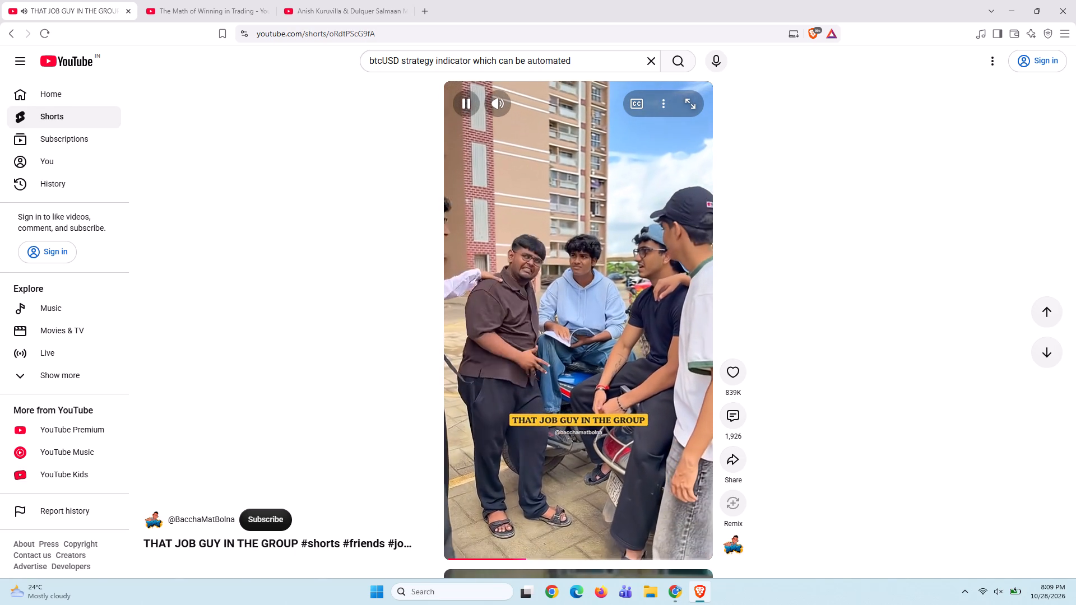
# Browse the following shorts in the feed, as far as "Chahal Almost Get second life that day".
pyautogui.scroll(-4, 592, 322)
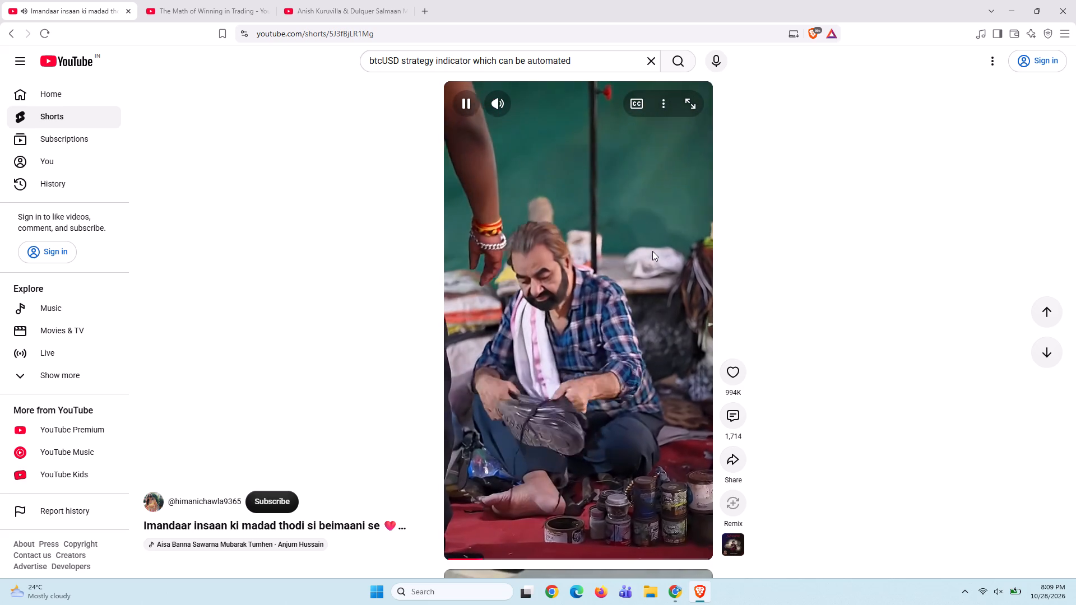
pyautogui.scroll(-5, 652, 251)
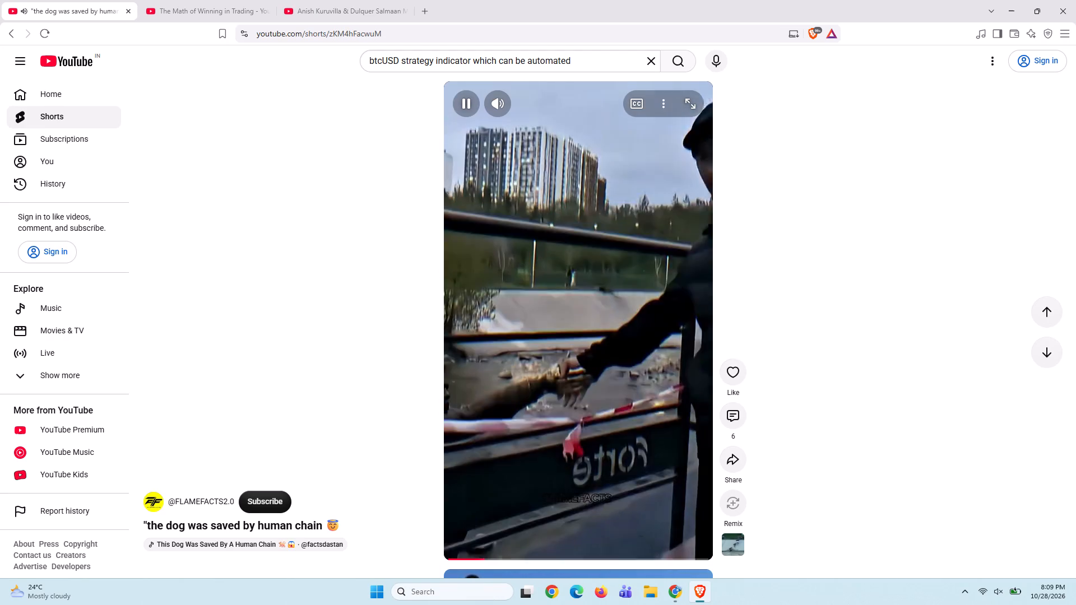
pyautogui.scroll(-3, 652, 251)
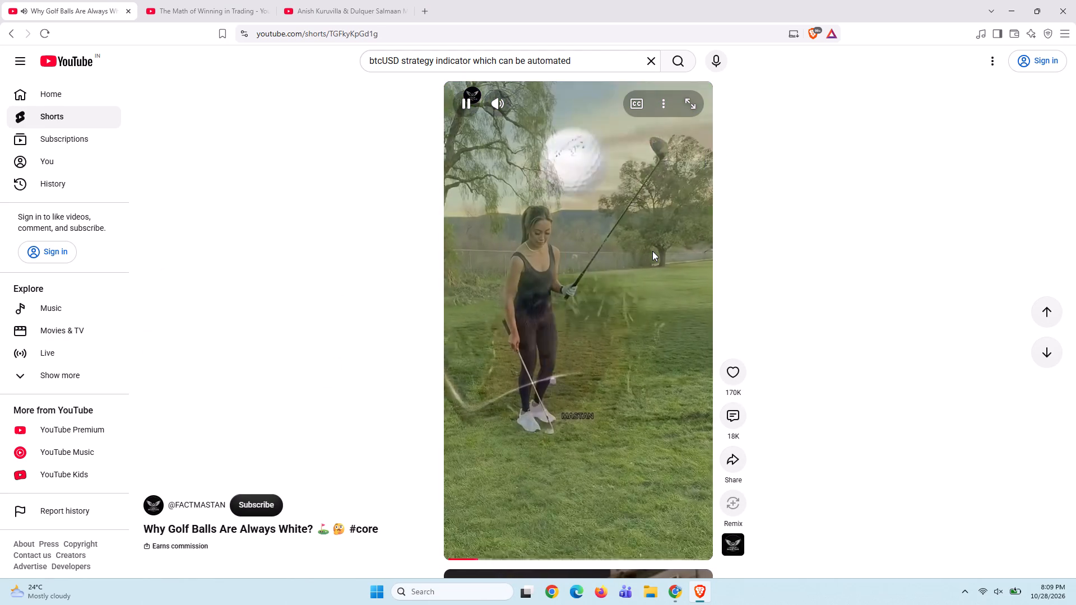
pyautogui.scroll(-4, 652, 251)
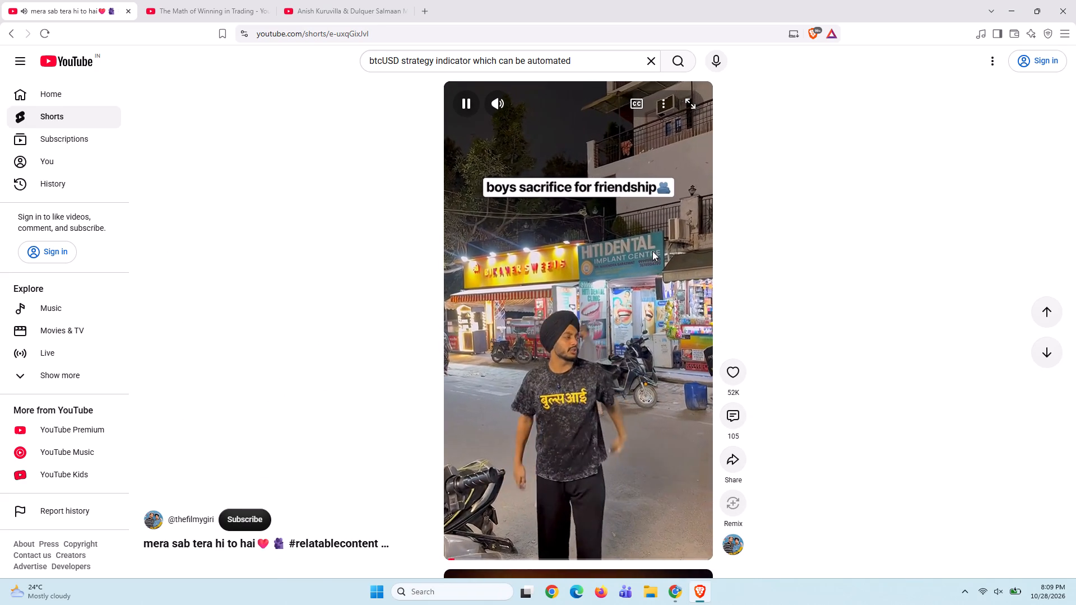
pyautogui.scroll(-9, 652, 251)
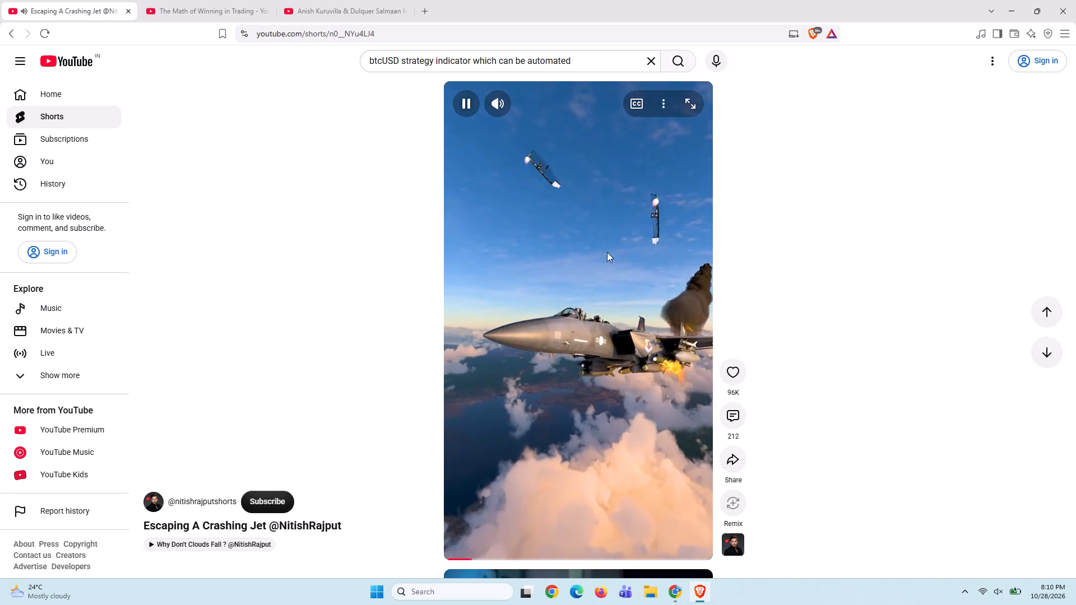
pyautogui.scroll(-4, 603, 293)
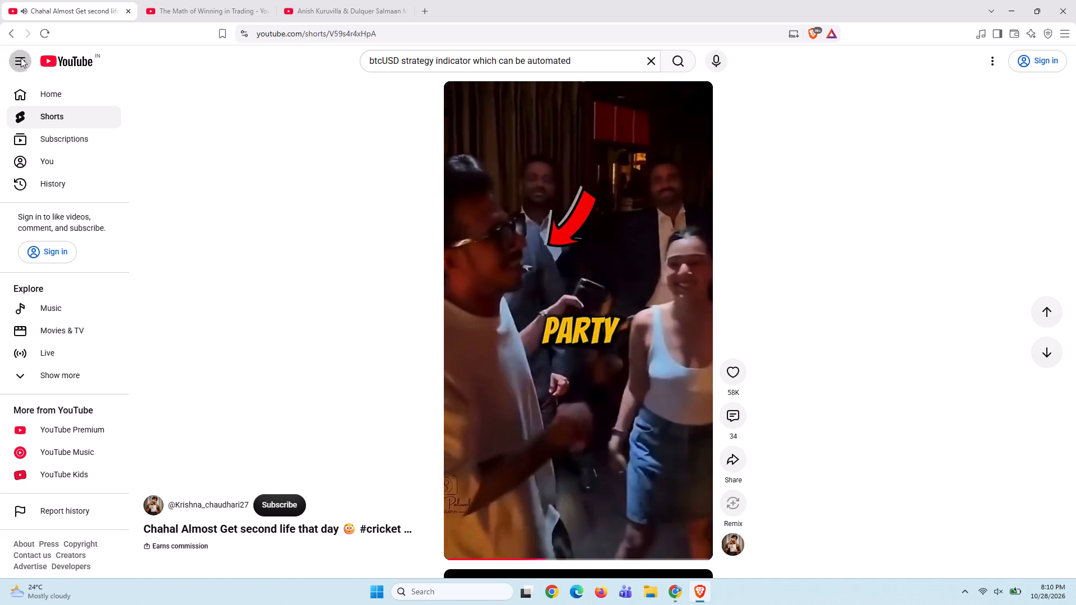
# Return to the YouTube home page, look over its recommendations and try to open the short showing a man smoking.
pyautogui.click(45, 58)
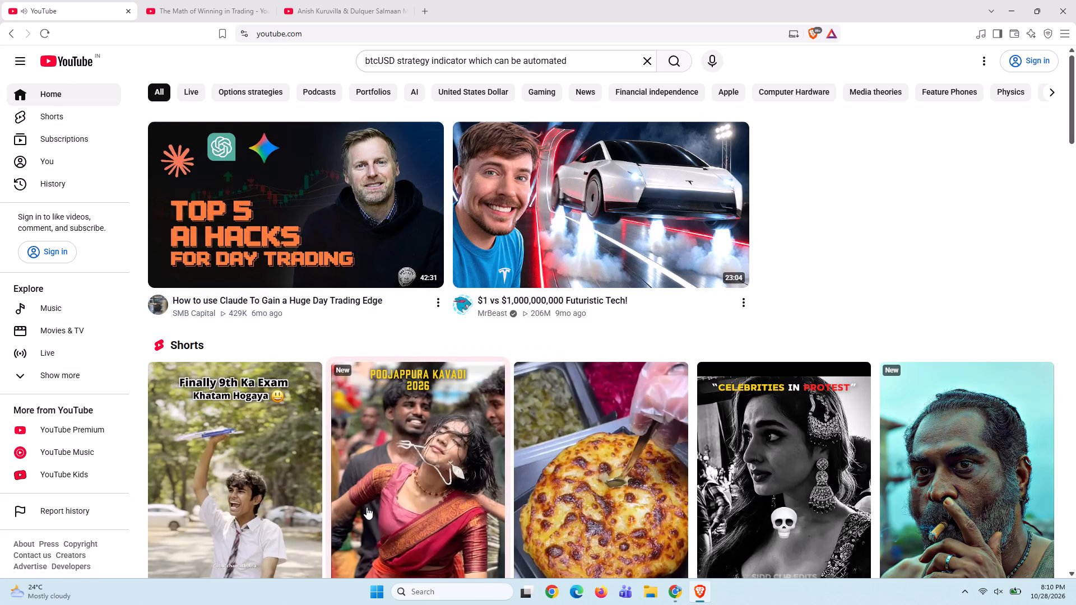
pyautogui.scroll(-3, 373, 503)
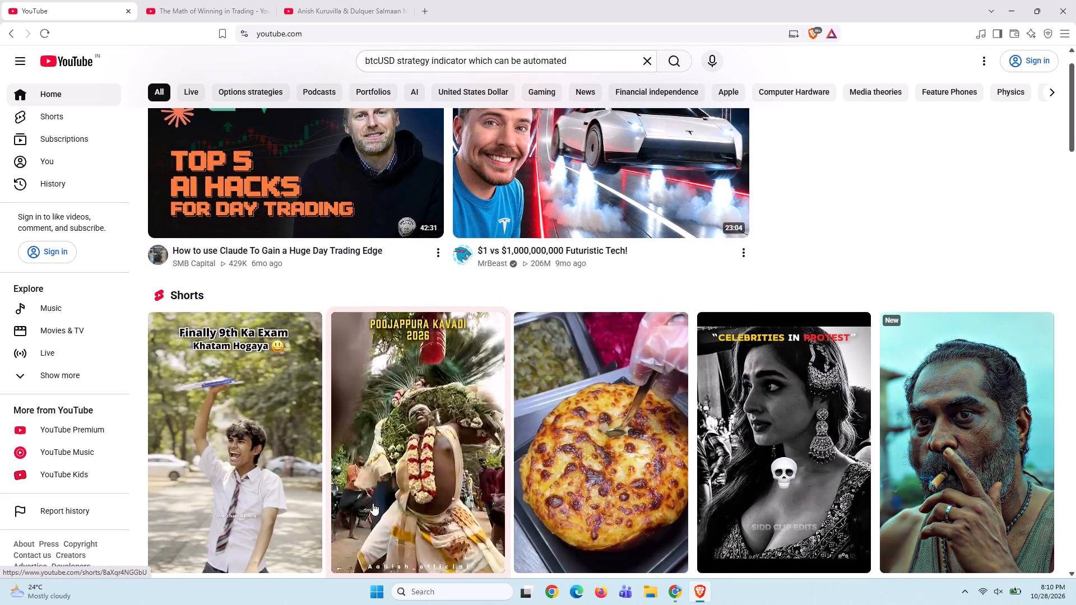
pyautogui.scroll(-2, 373, 503)
pyautogui.scroll(-7, 247, 520)
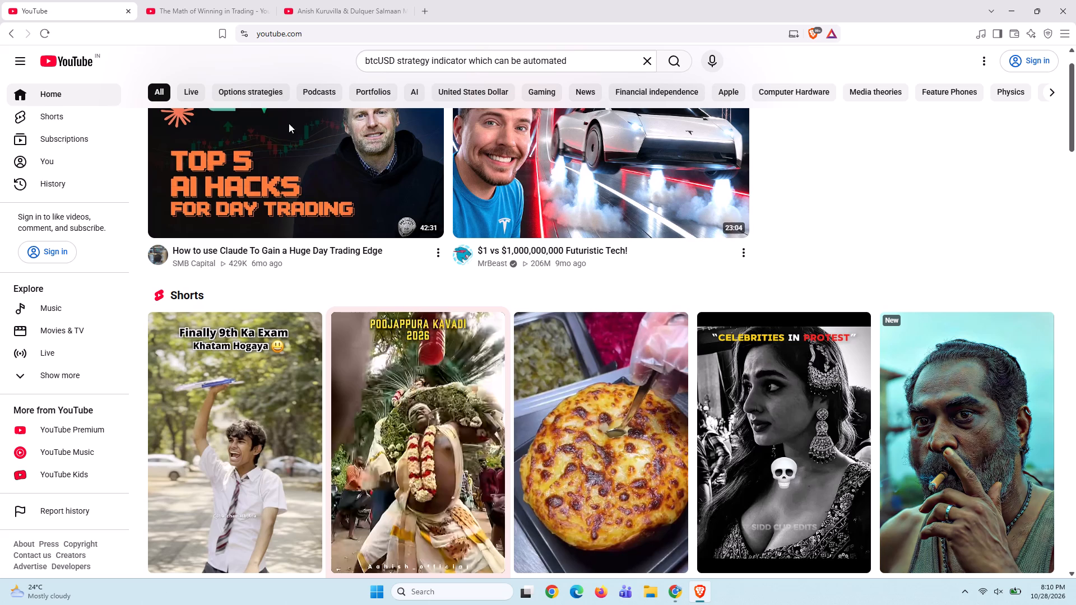
pyautogui.click(957, 393)
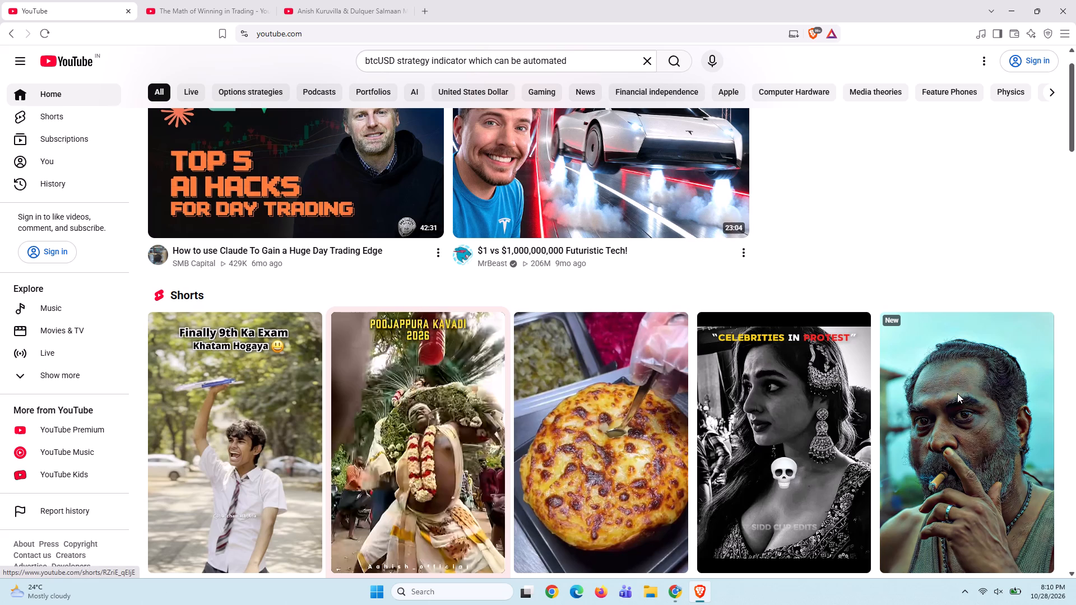
pyautogui.click(997, 324)
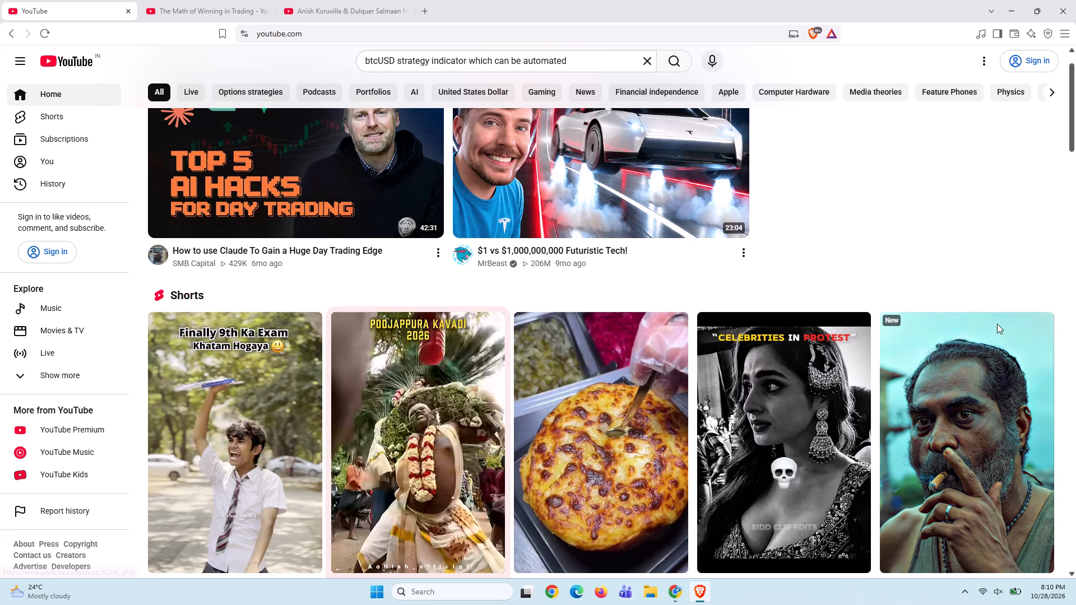
# Switch to the TradingView chart of XAUTUSD.P in Chrome and set its interval to 5 minutes.
pyautogui.click(1006, 6)
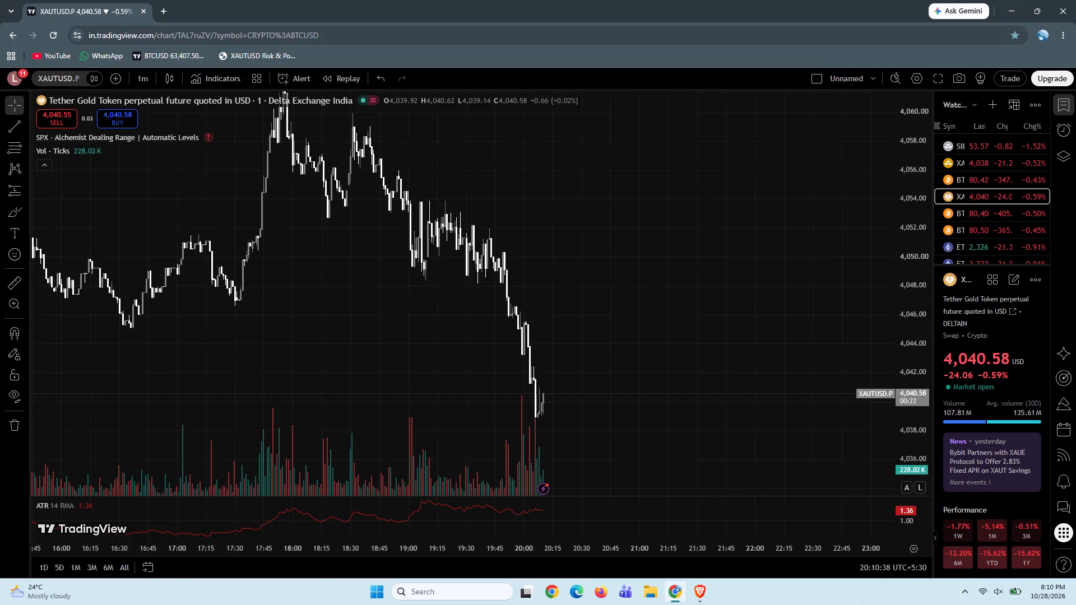
pyautogui.moveTo(727, 418); pyautogui.dragTo(769, 254)
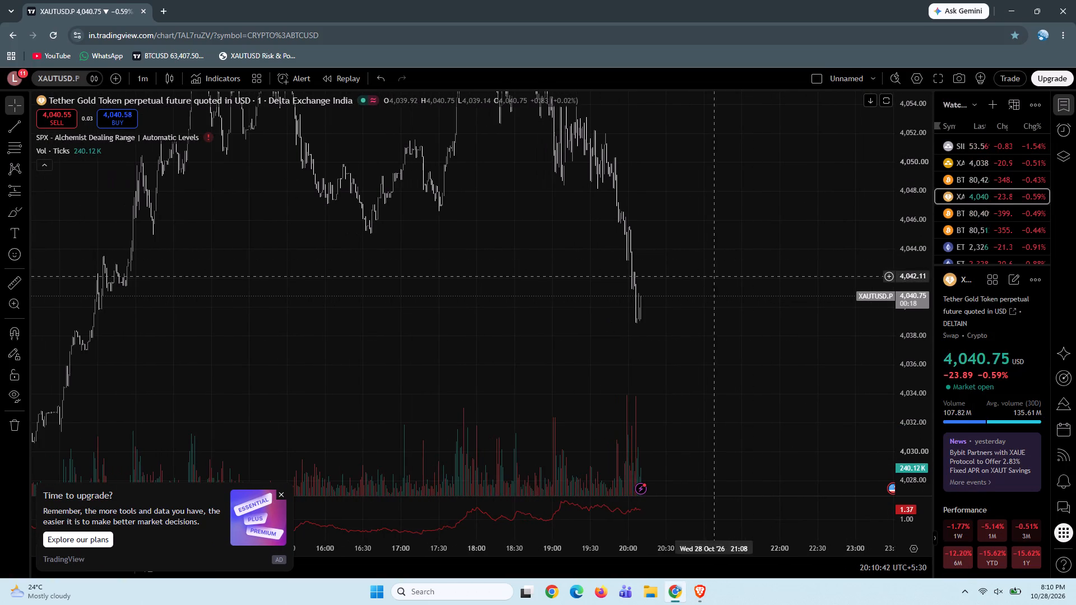
pyautogui.moveTo(324, 333); pyautogui.dragTo(381, 301)
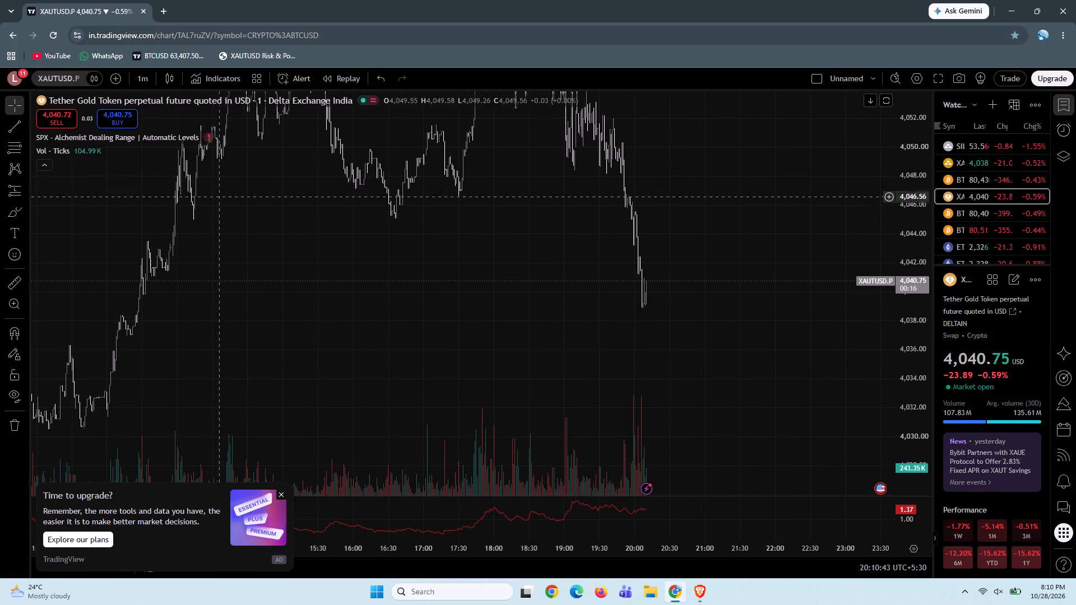
pyautogui.click(144, 80)
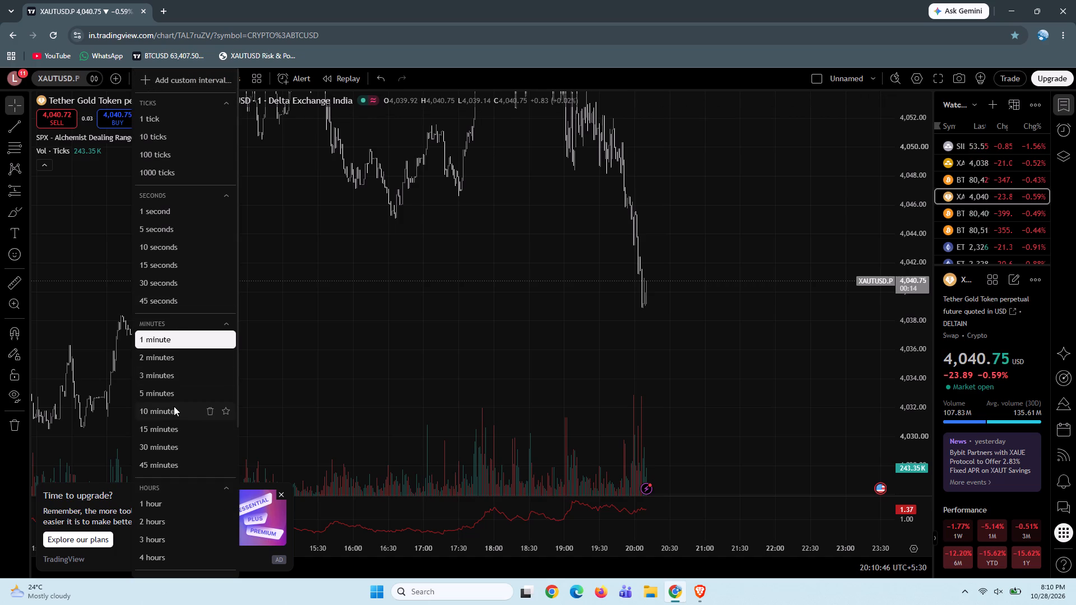
pyautogui.click(159, 398)
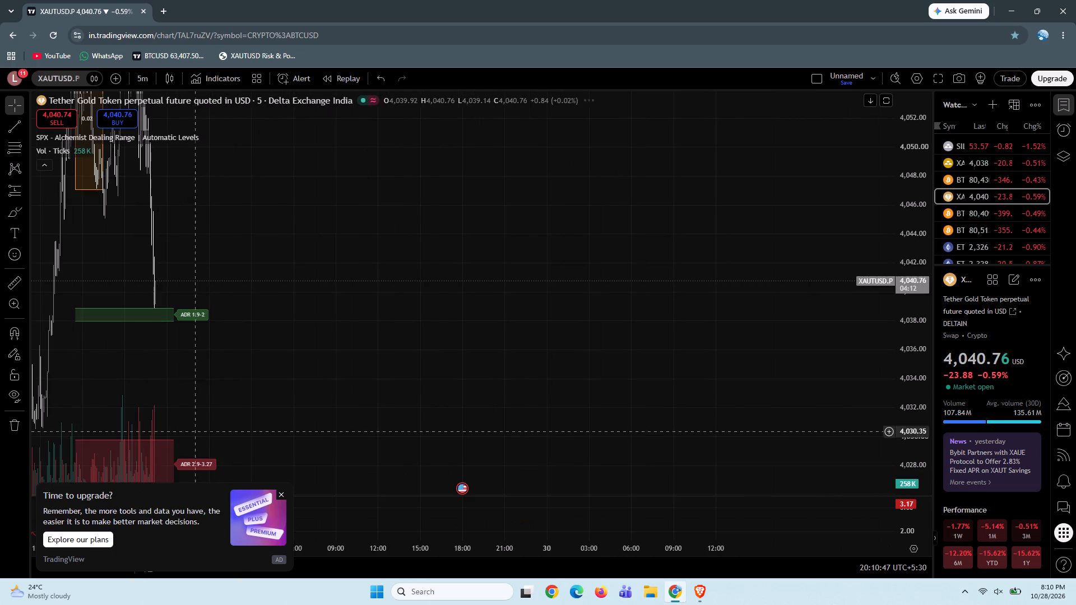
# Dismiss the upgrade advertisement covering the chart.
pyautogui.click(281, 495)
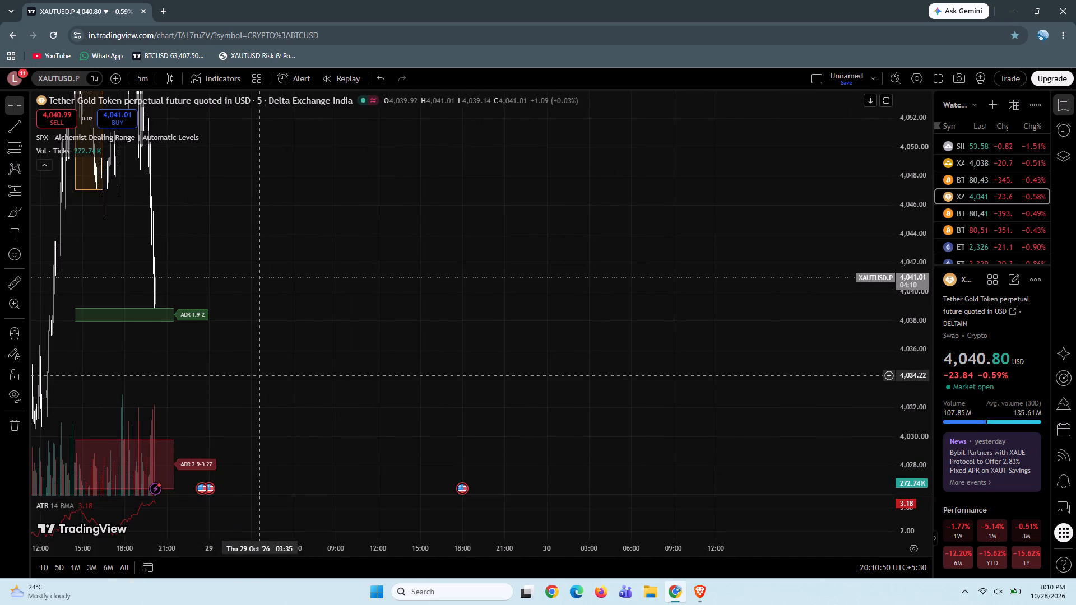
# Measure the price distance from the top of the green ADR 1.9-2 zone up to the current price.
pyautogui.moveTo(259, 375); pyautogui.dragTo(534, 361)
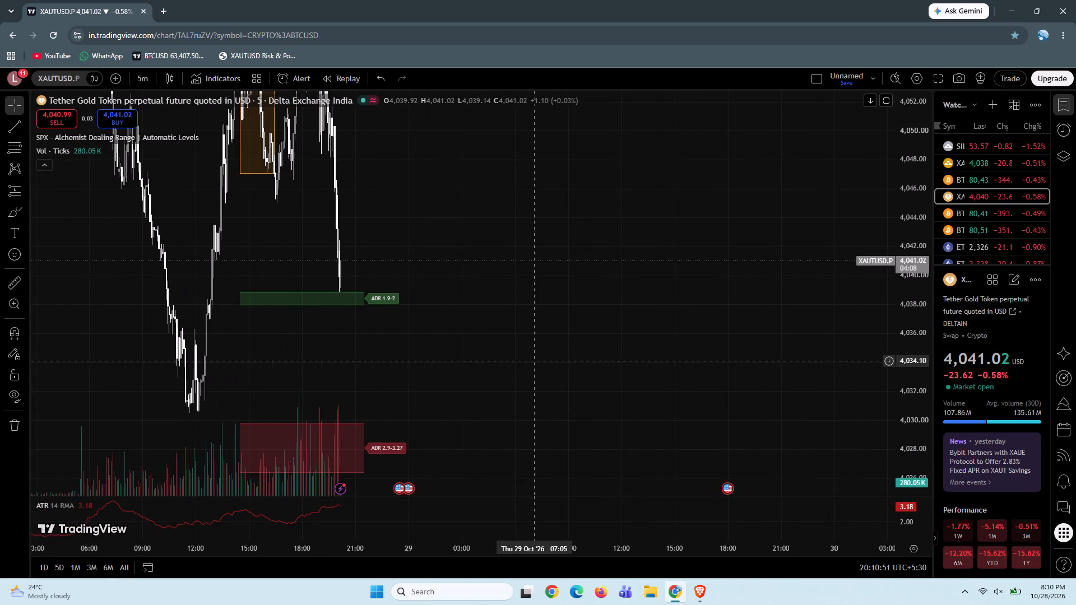
pyautogui.moveTo(424, 276); pyautogui.dragTo(609, 278)
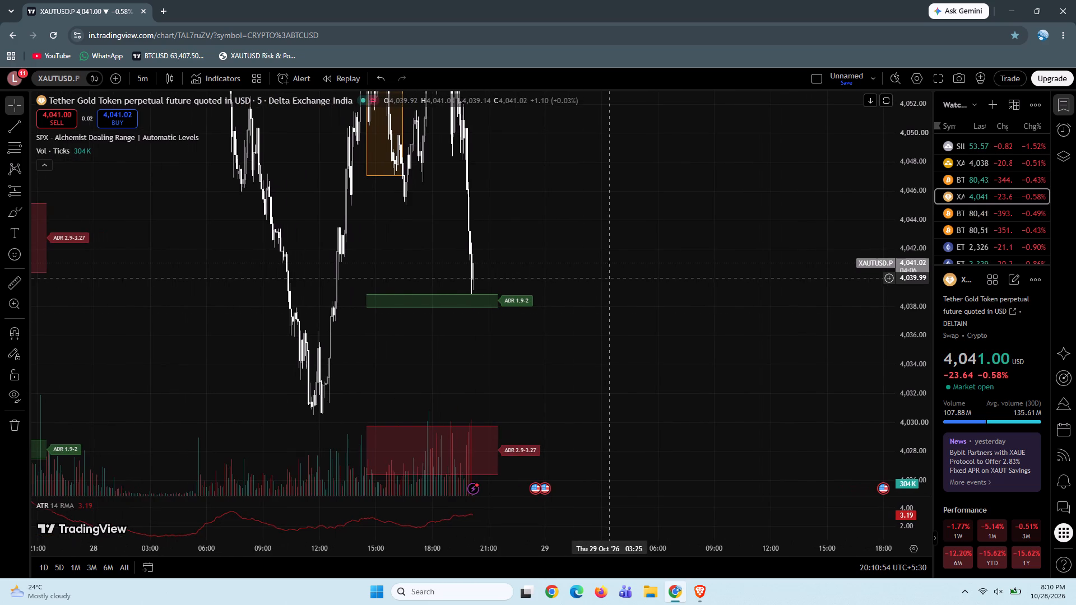
pyautogui.moveTo(531, 389); pyautogui.dragTo(573, 343)
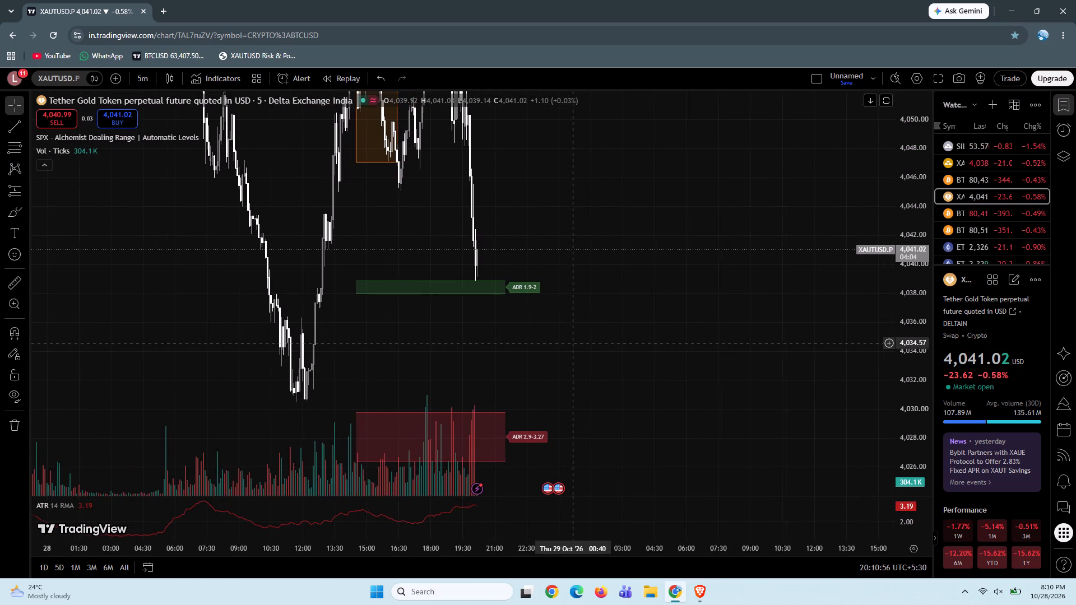
pyautogui.moveTo(466, 362); pyautogui.dragTo(514, 348)
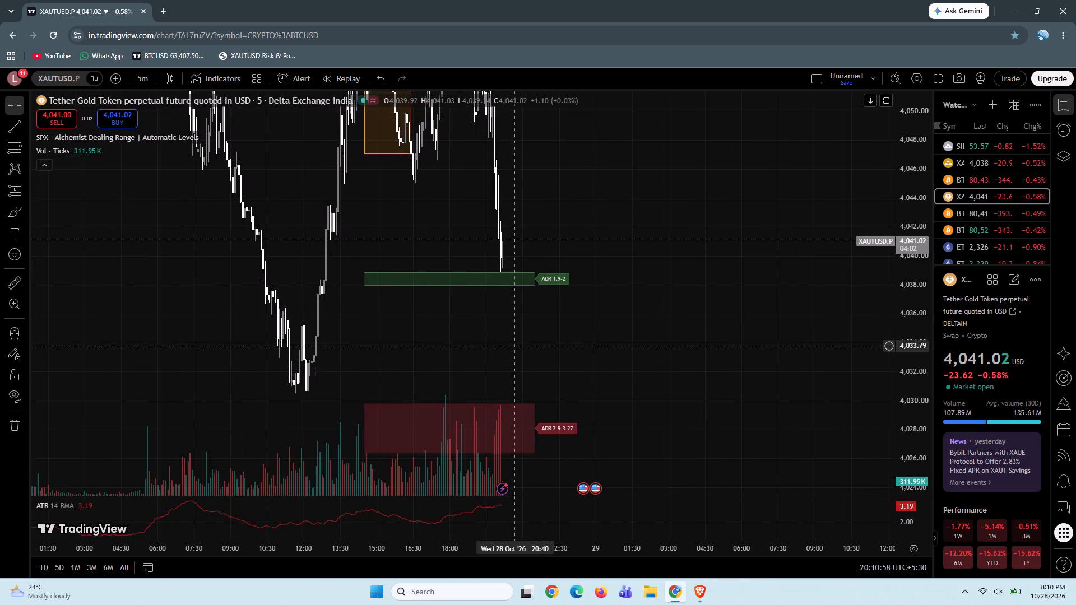
pyautogui.click(7, 287)
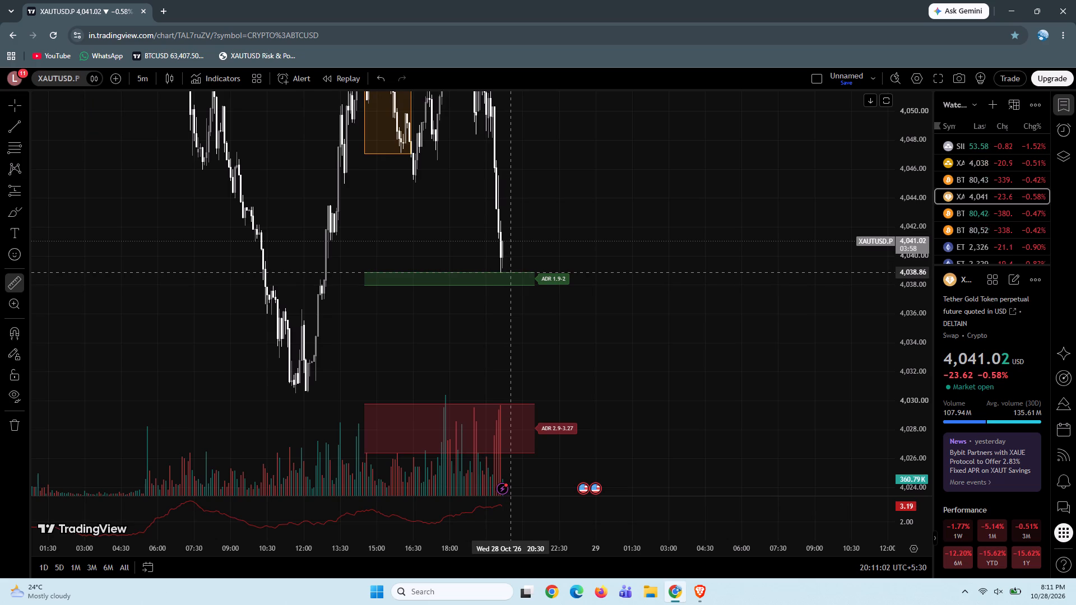
pyautogui.click(510, 272)
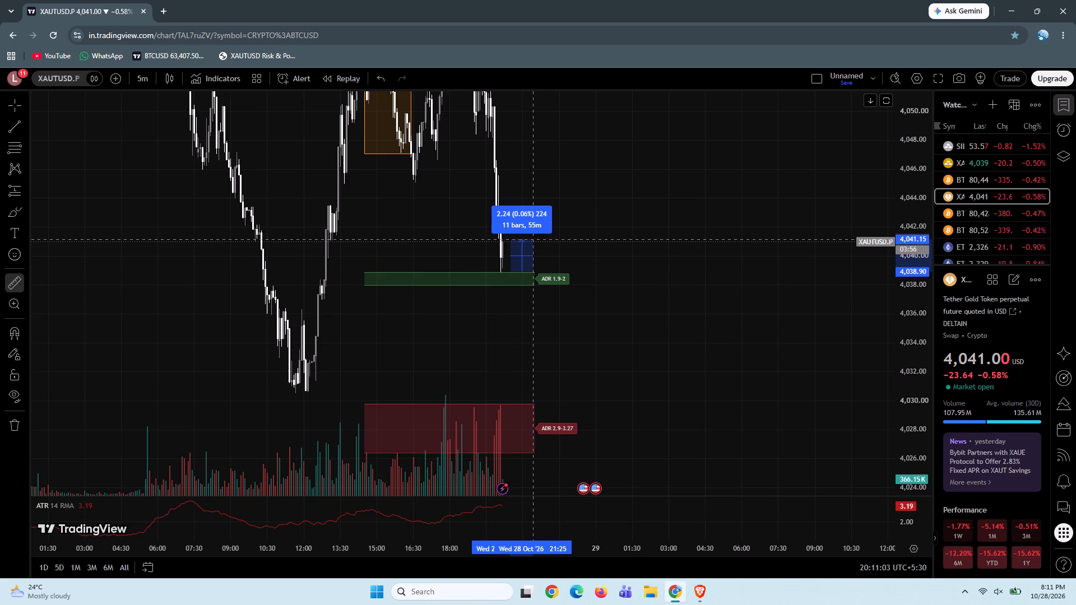
pyautogui.click(532, 240)
pyautogui.click(532, 240)
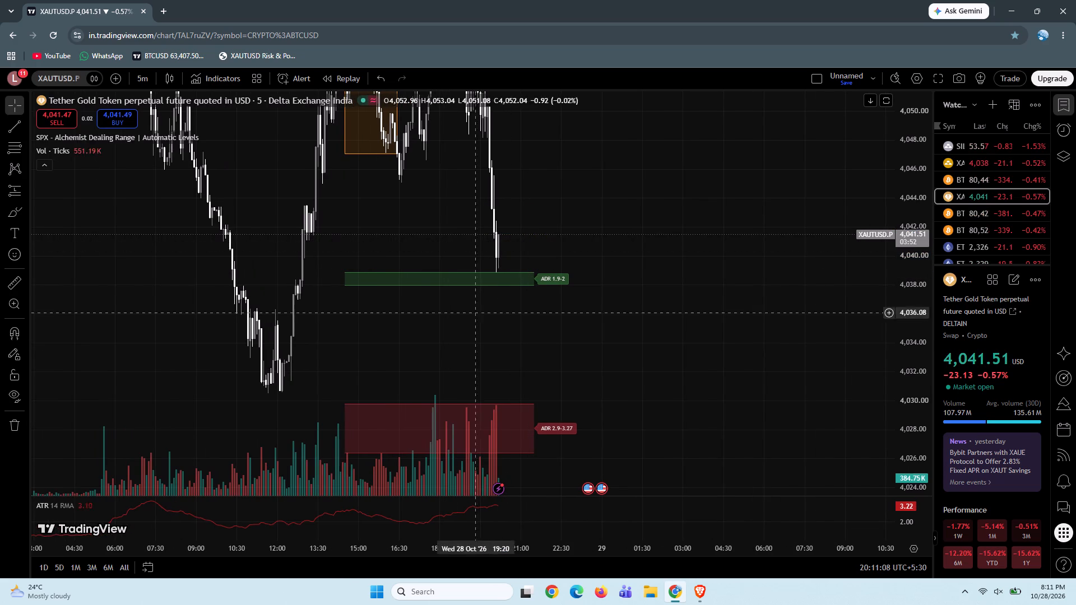
# Measure the price distance from the swing low near 12:00 down to the top of the red ADR 2.9-3.27 zone.
pyautogui.moveTo(434, 370); pyautogui.dragTo(472, 363)
pyautogui.moveTo(916, 160); pyautogui.dragTo(889, 376)
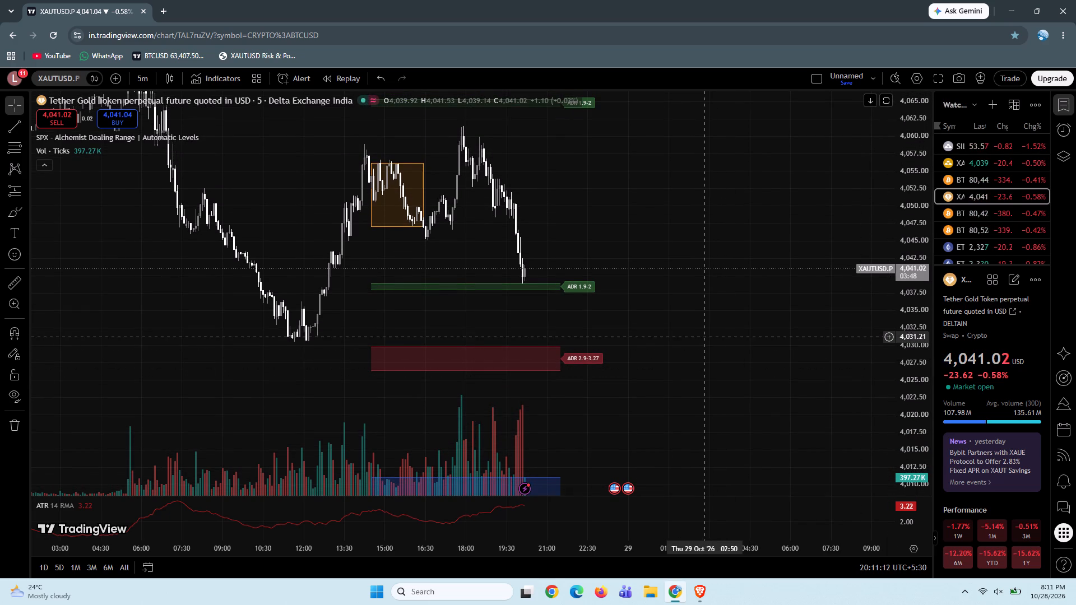
pyautogui.moveTo(704, 337); pyautogui.dragTo(695, 325)
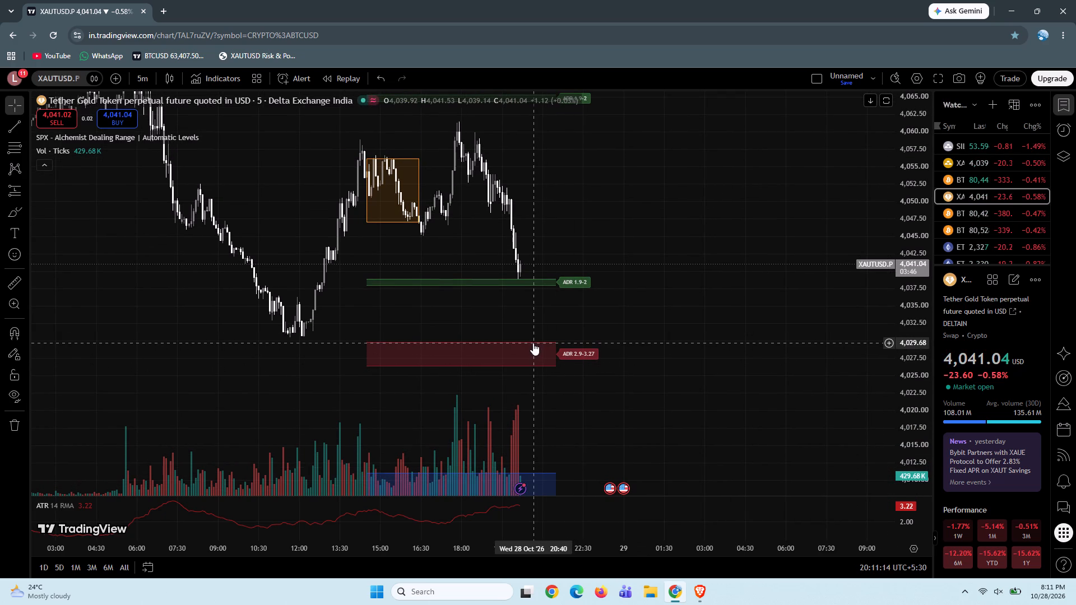
pyautogui.moveTo(914, 373); pyautogui.dragTo(919, 106)
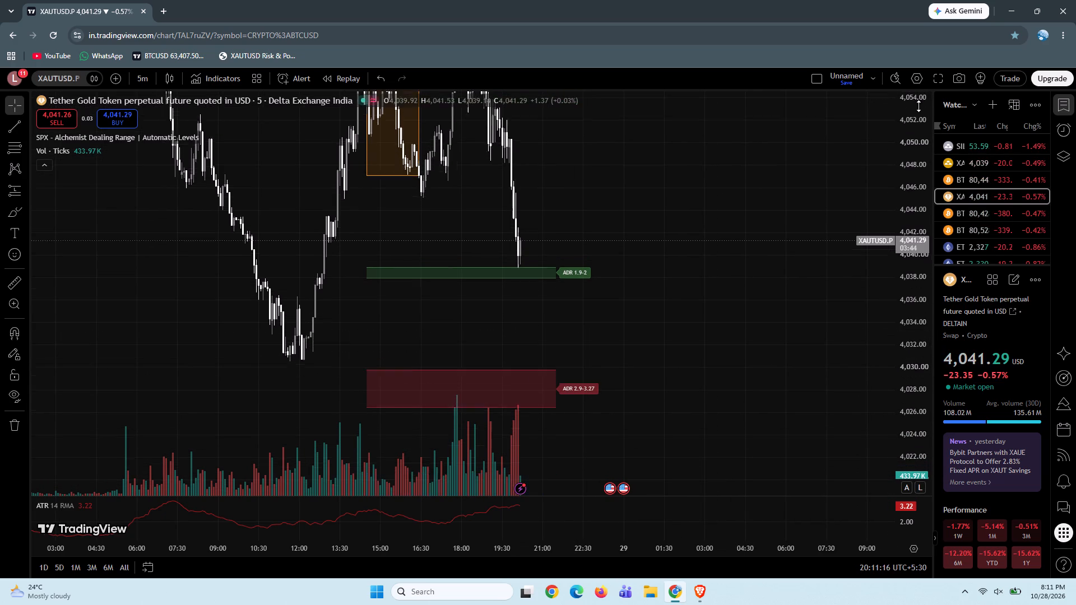
pyautogui.moveTo(919, 106); pyautogui.dragTo(925, 64)
pyautogui.moveTo(593, 353); pyautogui.dragTo(679, 257)
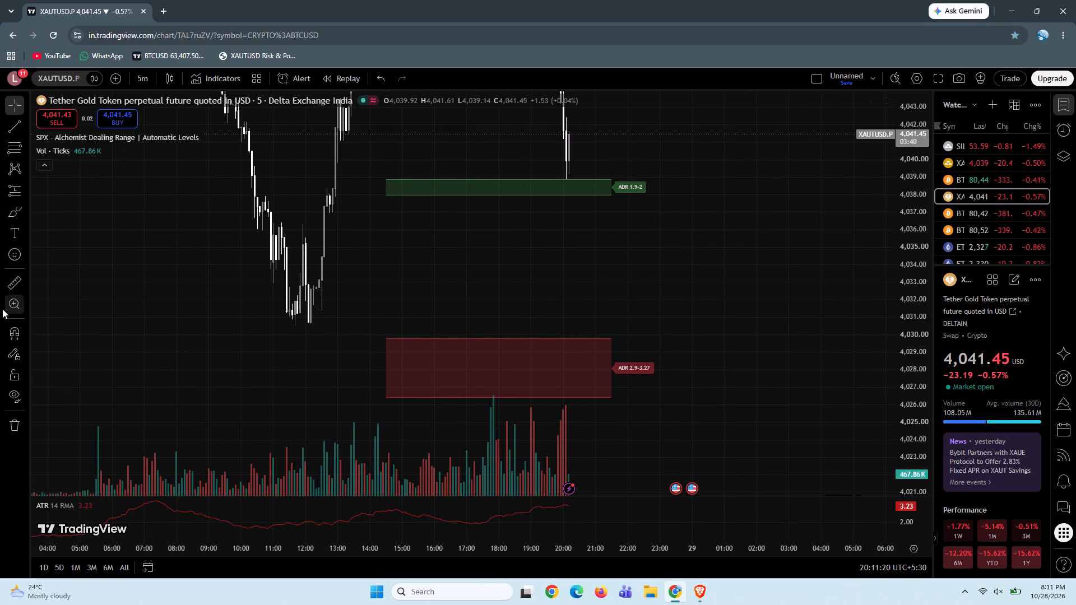
pyautogui.click(7, 282)
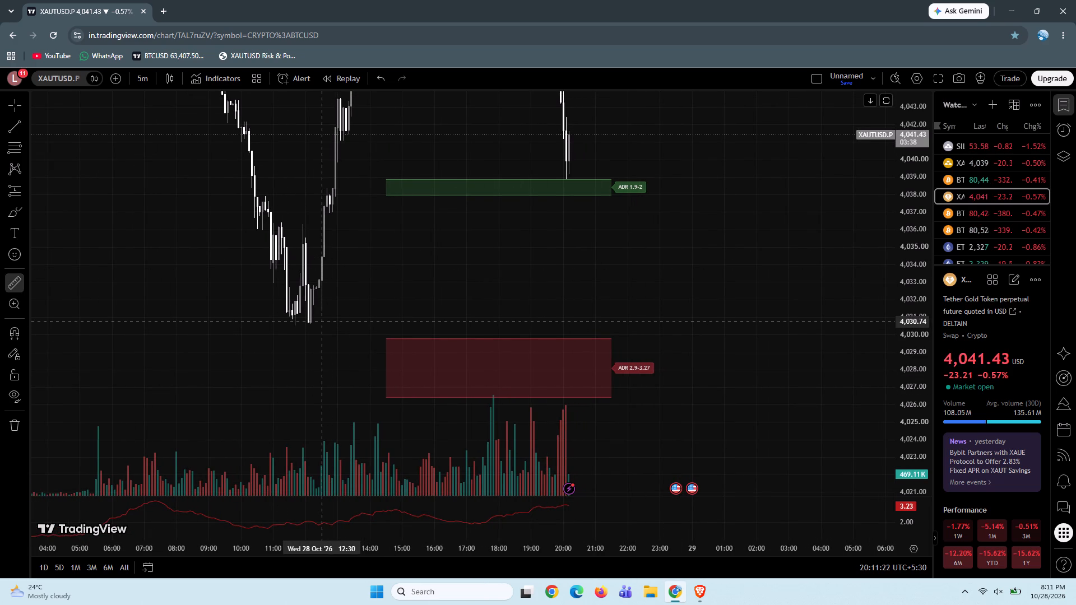
pyautogui.click(318, 323)
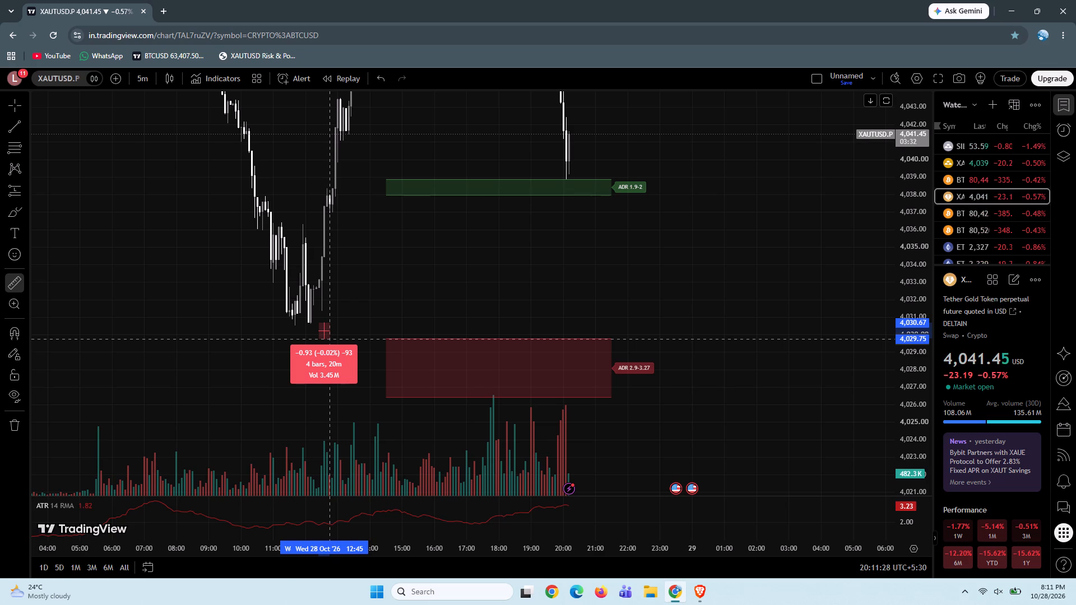
pyautogui.click(329, 338)
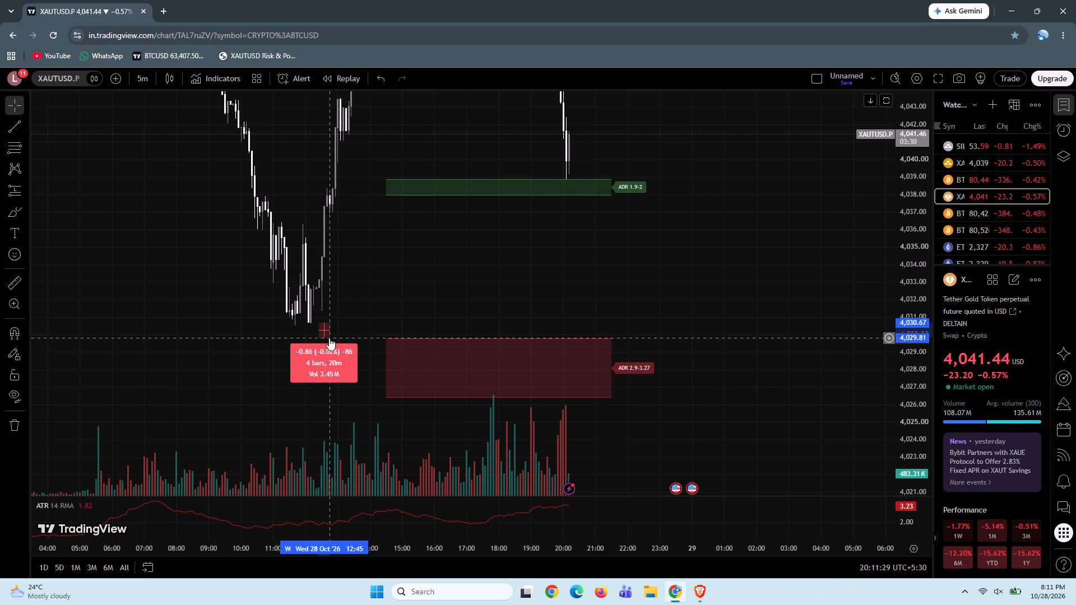
pyautogui.click(329, 338)
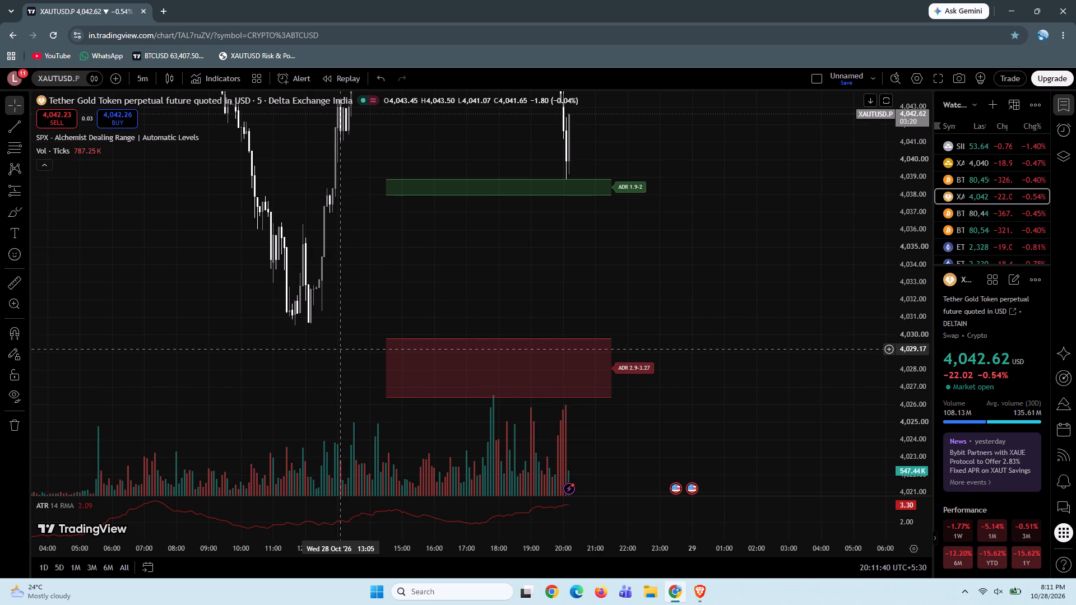
# Switch the chart to the XAUUSD gold spot symbol from the watchlist.
pyautogui.moveTo(714, 241); pyautogui.dragTo(652, 329)
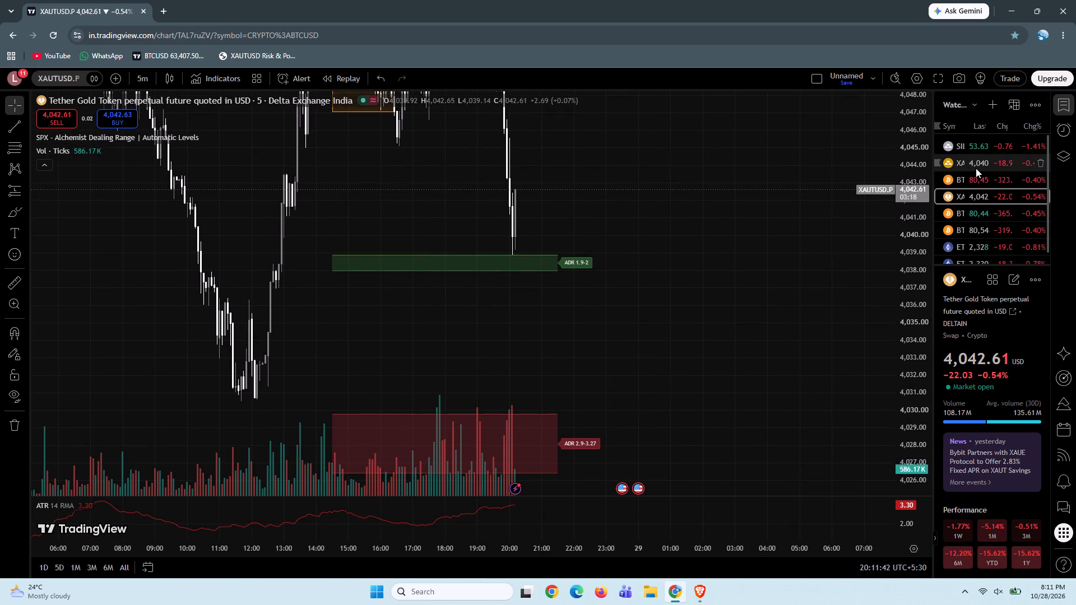
pyautogui.click(976, 168)
# Draw a rectangle from 4,040.82 down to about 4,037 at the 13:05 candle, extending it past the latest candles to about 22:50.
pyautogui.moveTo(716, 399); pyautogui.dragTo(736, 388)
pyautogui.moveTo(911, 403); pyautogui.dragTo(930, 79)
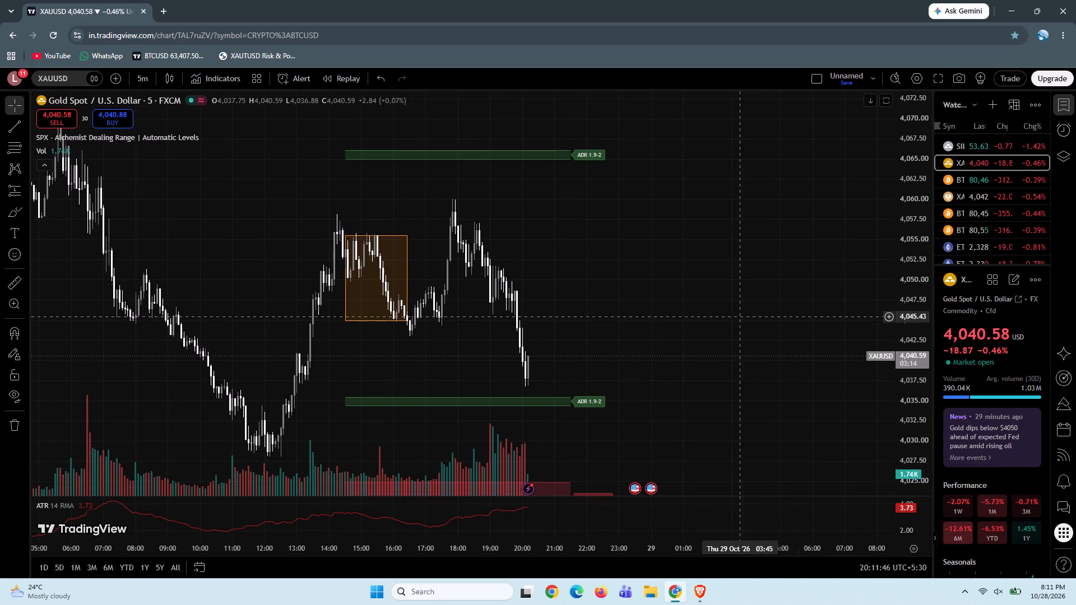
pyautogui.moveTo(727, 390); pyautogui.dragTo(778, 295)
pyautogui.moveTo(695, 371); pyautogui.dragTo(736, 297)
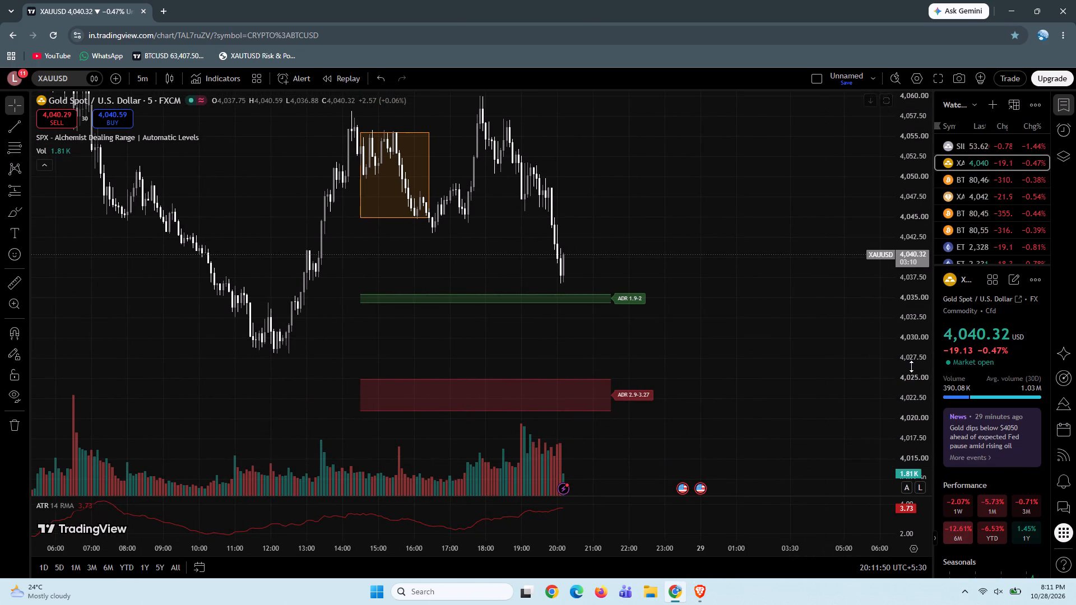
pyautogui.moveTo(911, 366); pyautogui.dragTo(914, 265)
pyautogui.moveTo(619, 361); pyautogui.dragTo(656, 348)
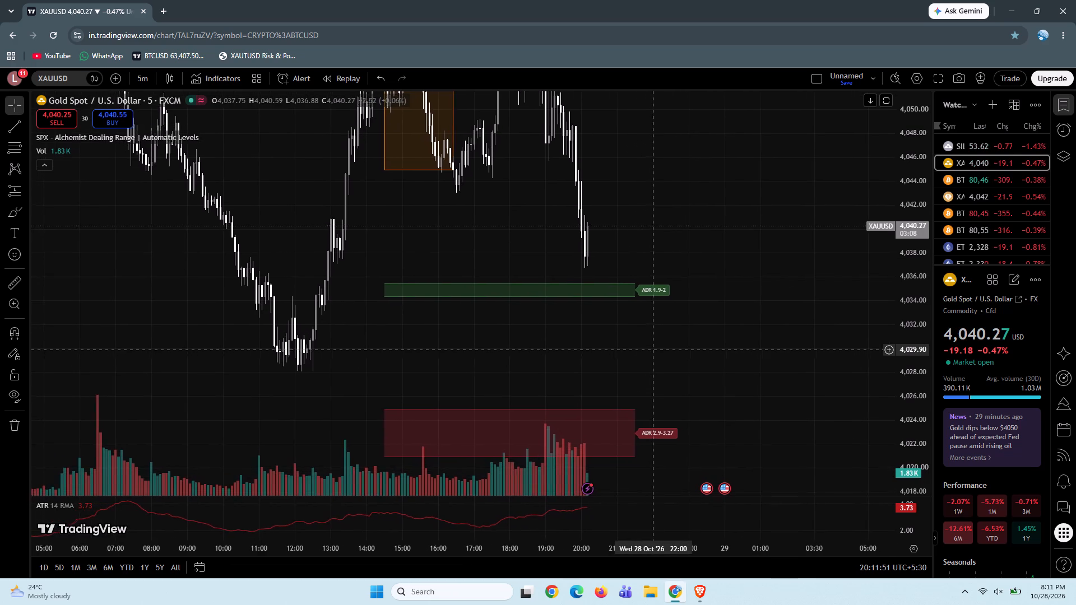
pyautogui.moveTo(656, 348); pyautogui.dragTo(666, 344)
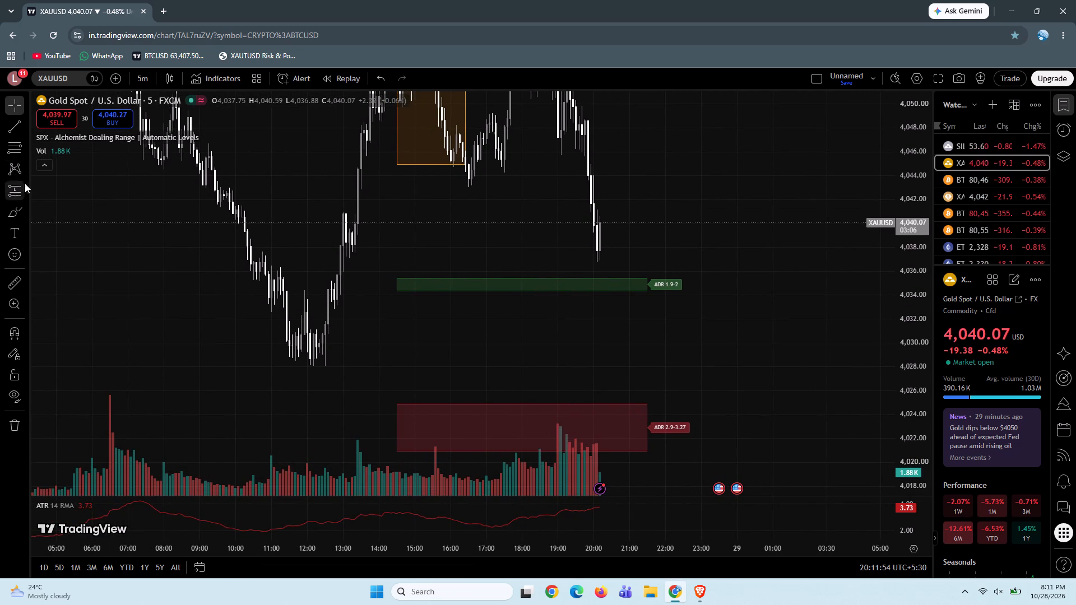
pyautogui.click(26, 193)
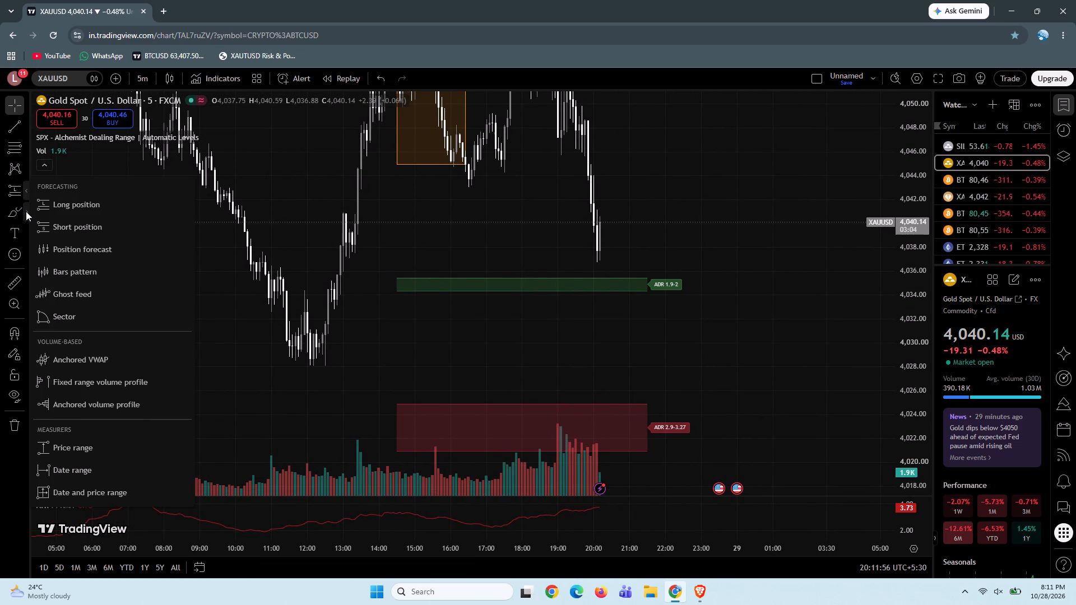
pyautogui.click(26, 211)
pyautogui.click(55, 365)
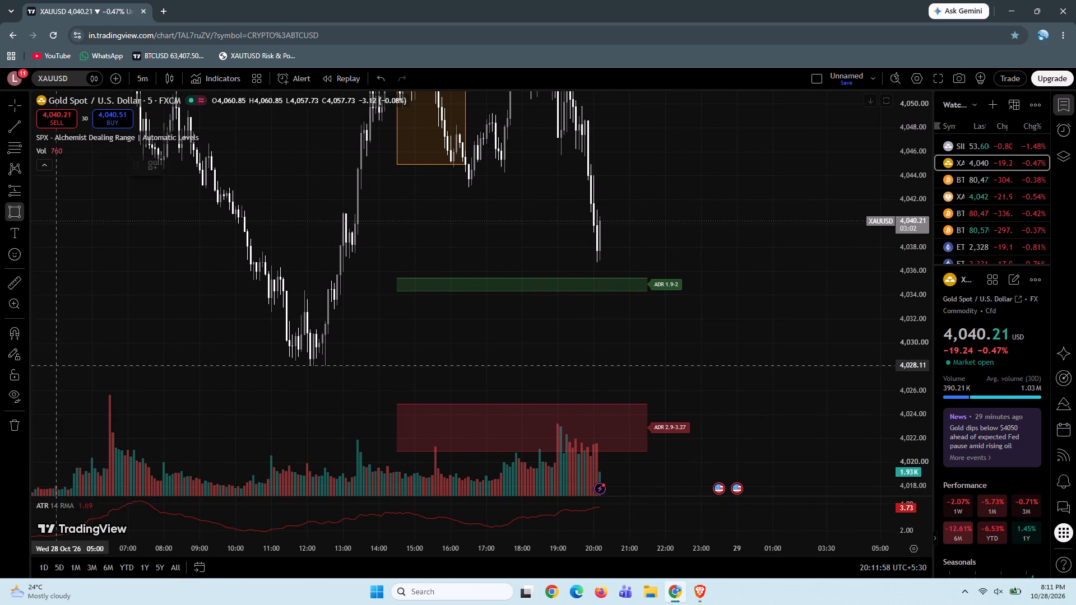
pyautogui.keyDown('ctrl'); pyautogui.click(342, 213); pyautogui.keyUp('ctrl')
pyautogui.keyDown('ctrl'); pyautogui.click(347, 261); pyautogui.keyUp('ctrl')
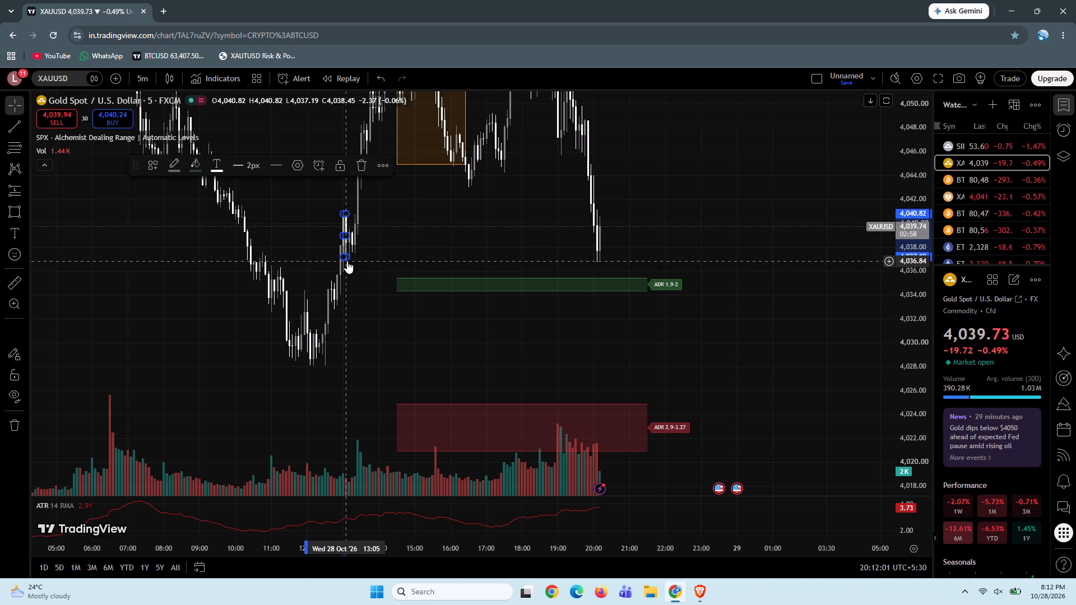
pyautogui.moveTo(347, 234); pyautogui.dragTo(695, 197)
# Draw a trend line from 4,032.82 at 12:45 to about 4,032.47 at 21:45, below the ADR 1.9-2 zone.
pyautogui.moveTo(727, 315); pyautogui.dragTo(749, 314)
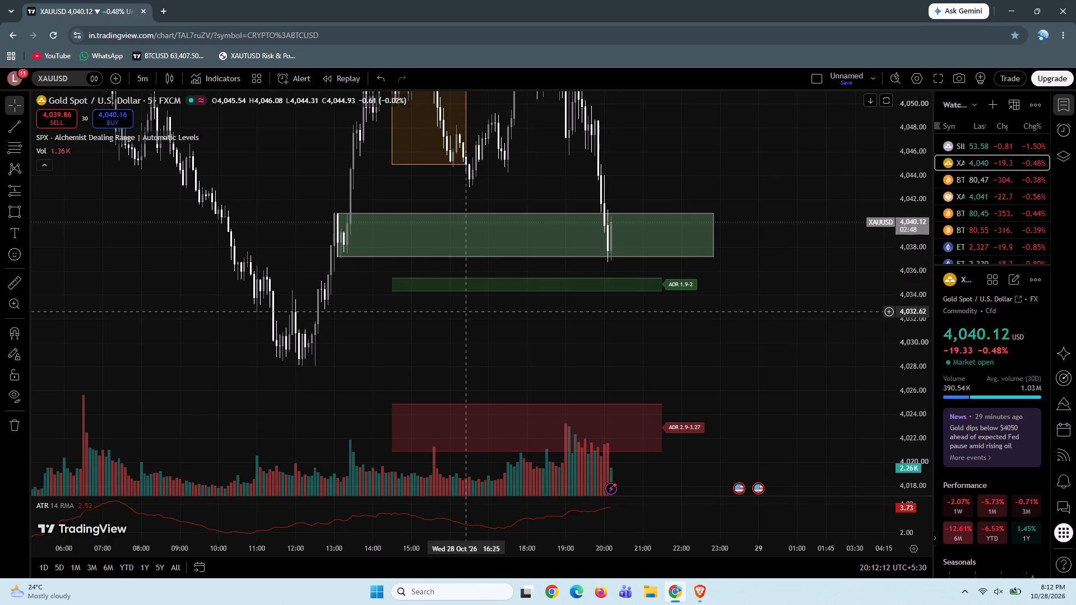
pyautogui.click(10, 124)
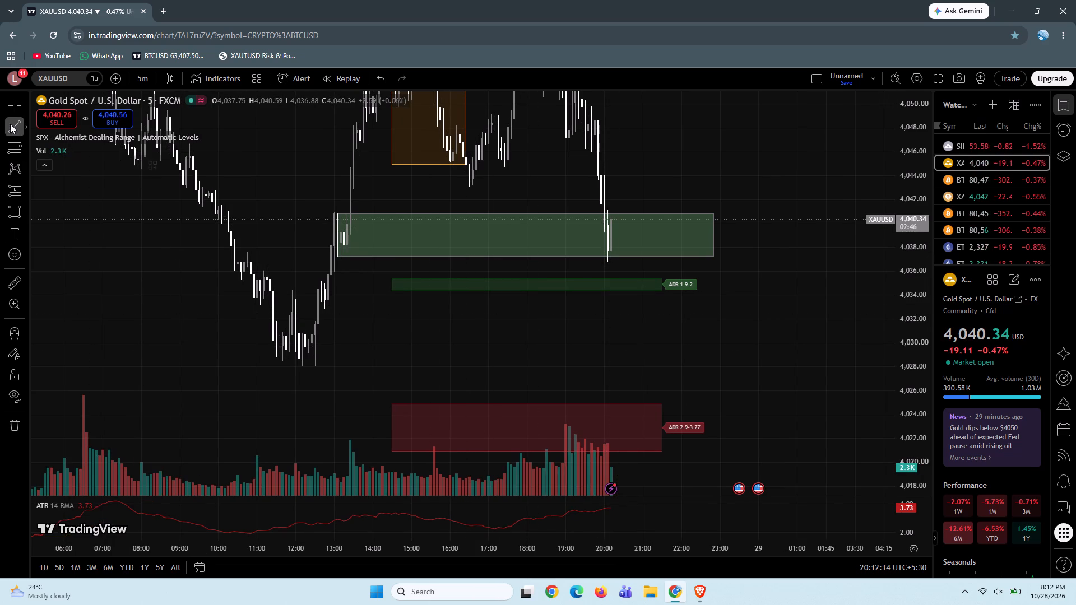
pyautogui.keyDown('ctrl'); pyautogui.click(324, 308); pyautogui.keyUp('ctrl')
pyautogui.keyDown('ctrl'); pyautogui.click(671, 313); pyautogui.keyUp('ctrl')
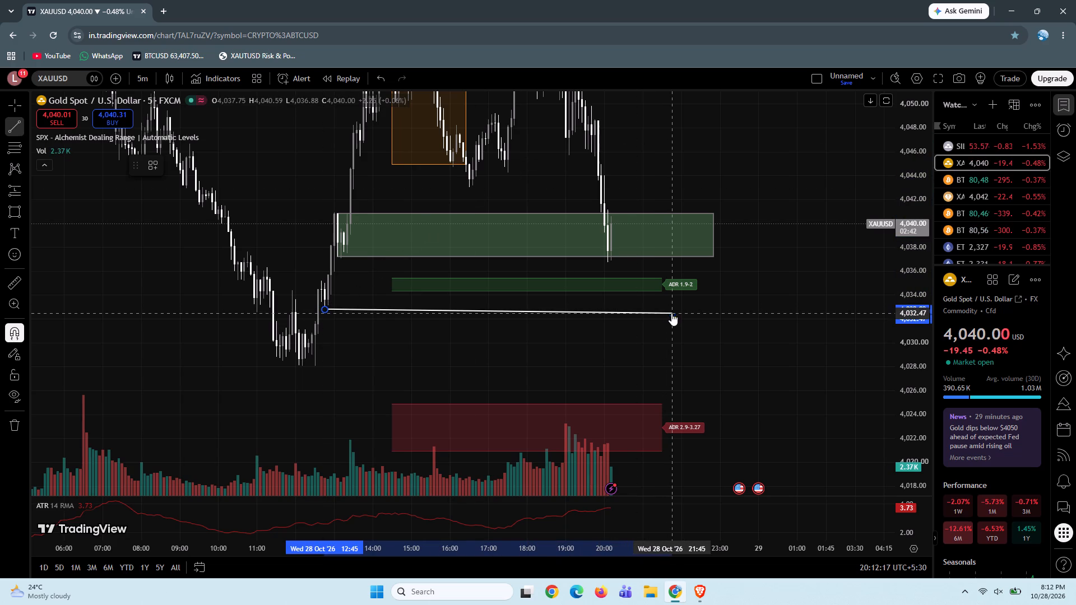
pyautogui.click(561, 348)
# Draw a horizontal trend line at the swing low, 4,028.16, from 12:30 to 21:55.
pyautogui.moveTo(561, 348); pyautogui.dragTo(578, 338)
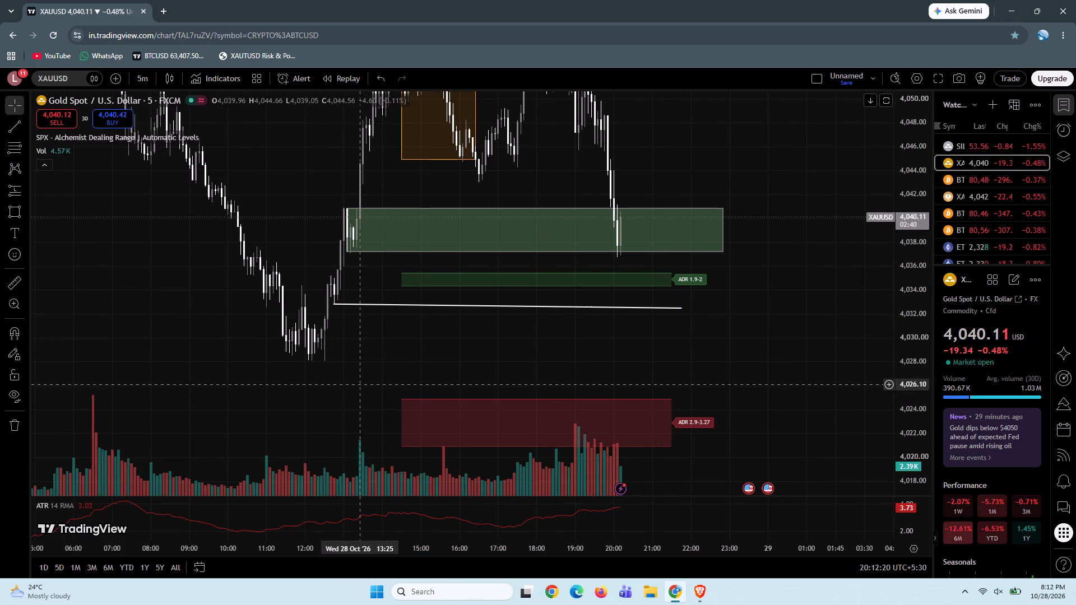
pyautogui.moveTo(365, 361); pyautogui.dragTo(353, 317)
pyautogui.click(15, 127)
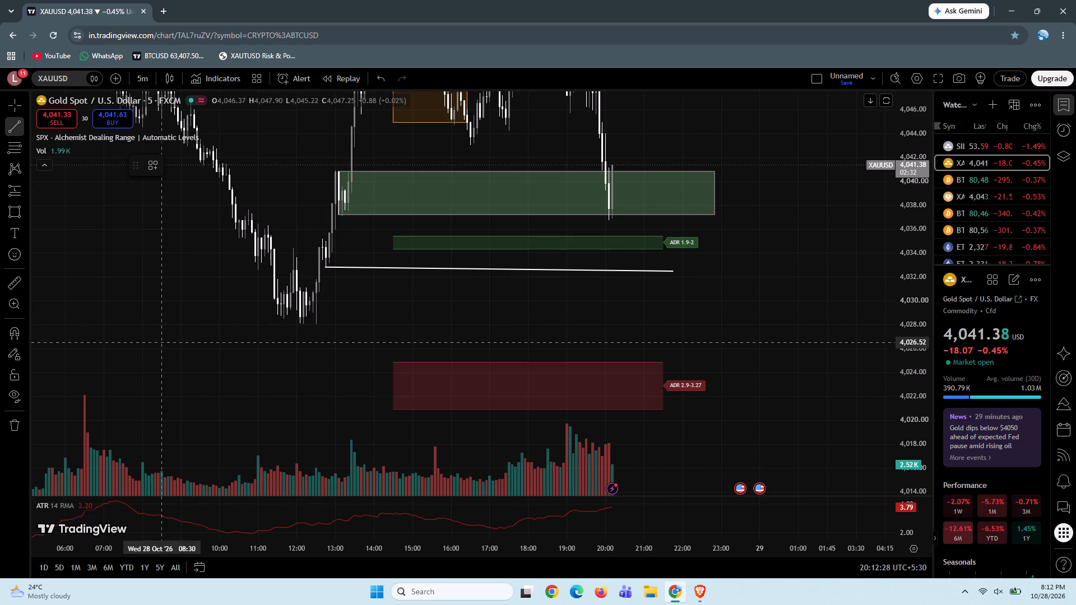
pyautogui.click(315, 323)
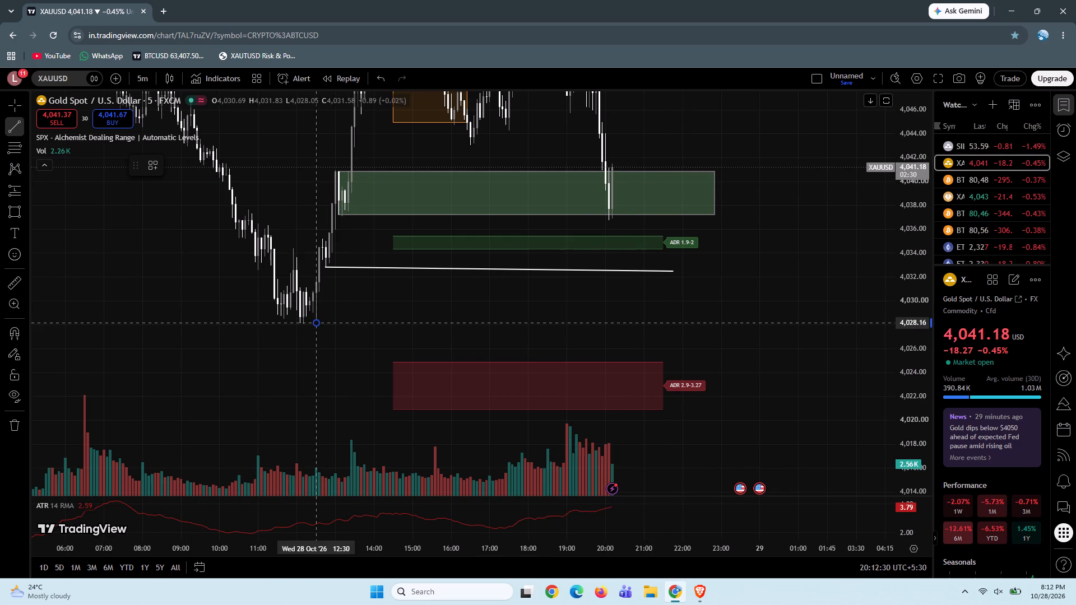
pyautogui.keyDown('shift'); pyautogui.click(679, 311); pyautogui.keyUp('shift')
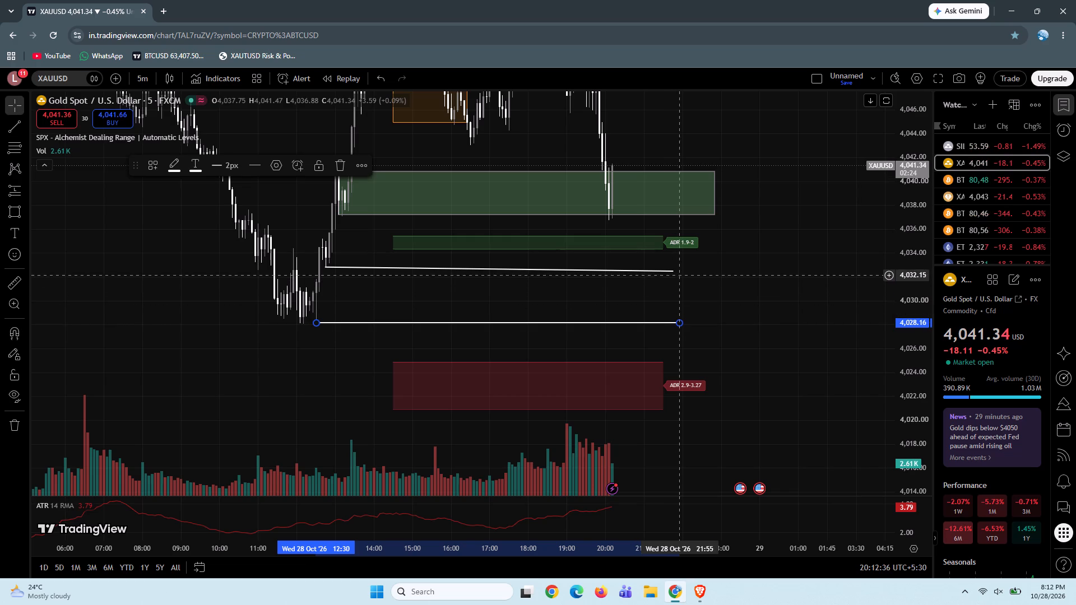
# Level the upper trend line at its 12:45 starting price and extend its end to 21:55.
pyautogui.moveTo(675, 272); pyautogui.dragTo(680, 272)
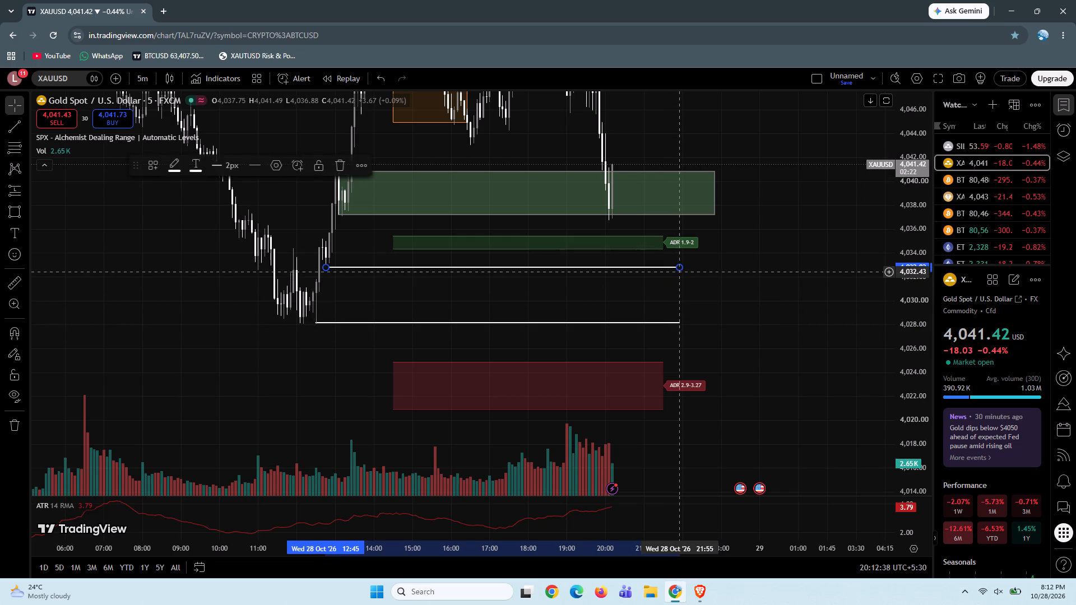
pyautogui.keyDown('shift'); pyautogui.click(680, 272); pyautogui.keyUp('shift')
# Maximise the price chart pane so that the ATR pane is hidden.
pyautogui.tripleClick(724, 331)
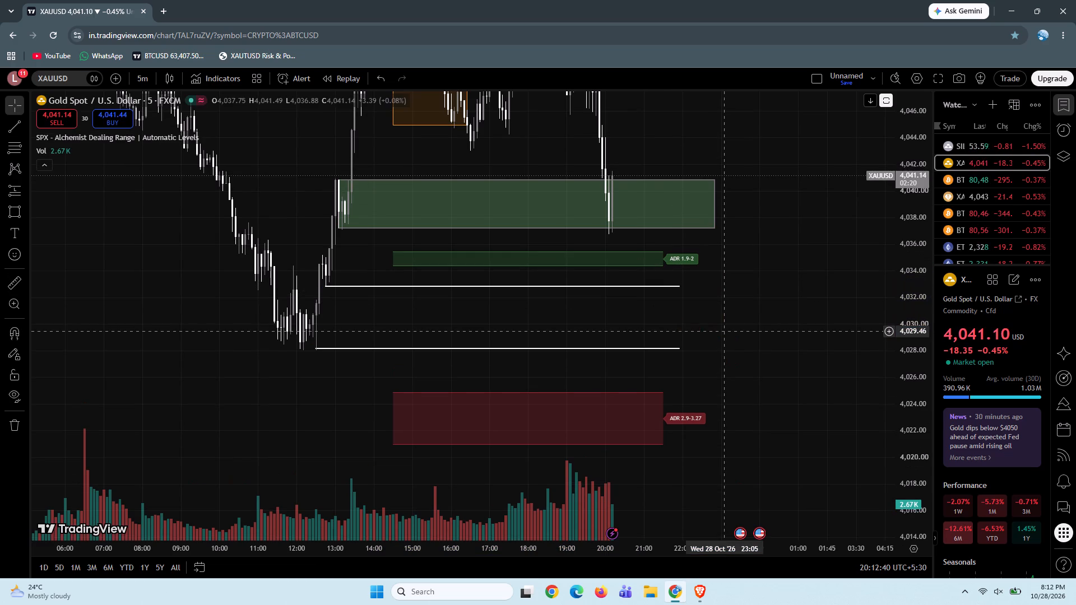
pyautogui.doubleClick(724, 331)
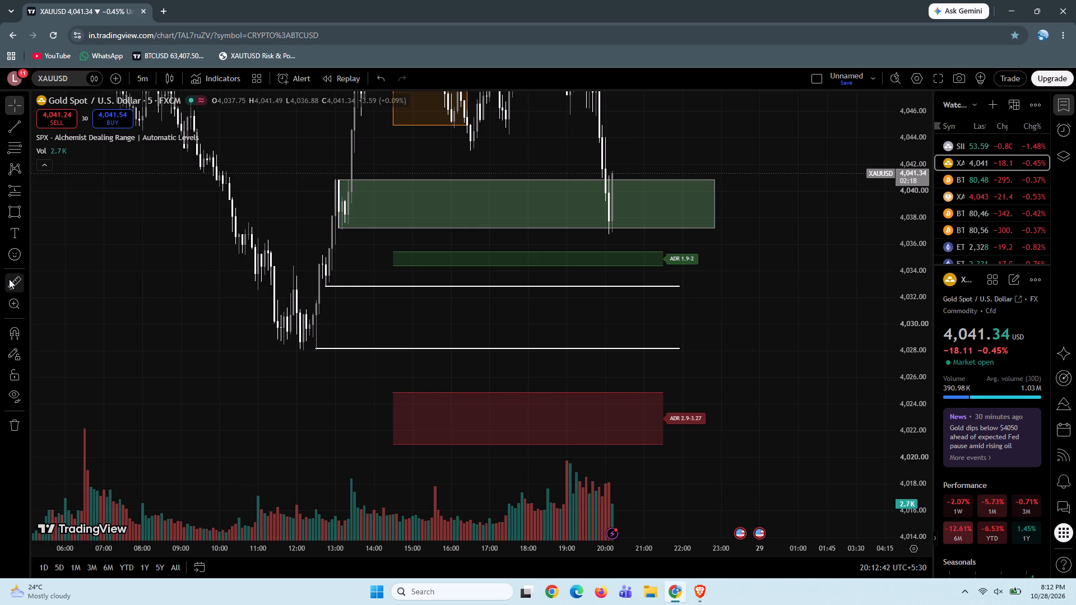
# Measure the price distance from the lower trend line at 4,028.16 down to the top edge of the ADR 2.9-3.27 zone.
pyautogui.click(9, 279)
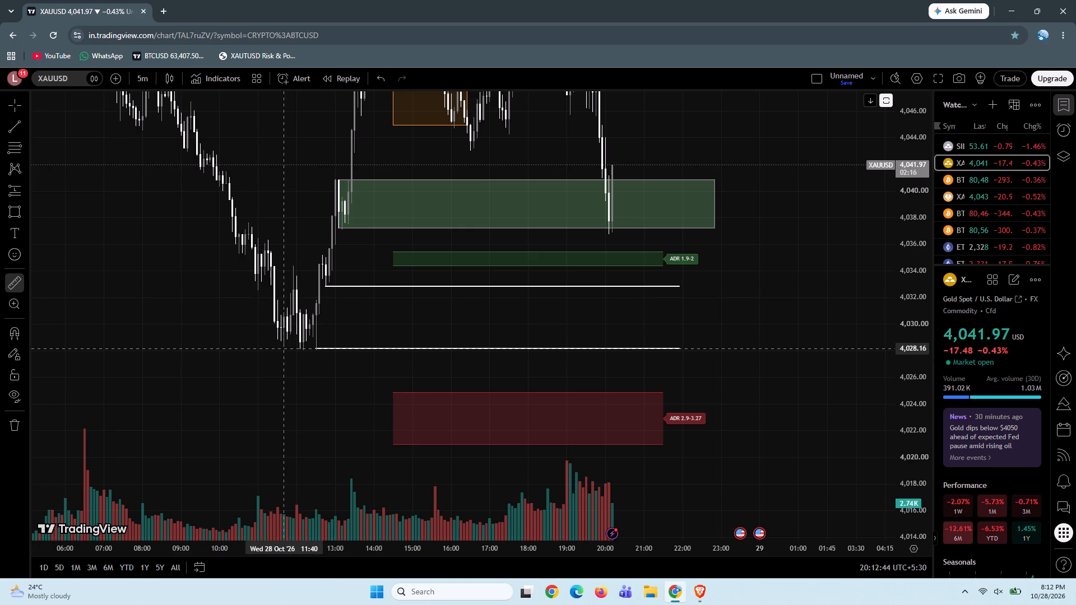
pyautogui.click(282, 348)
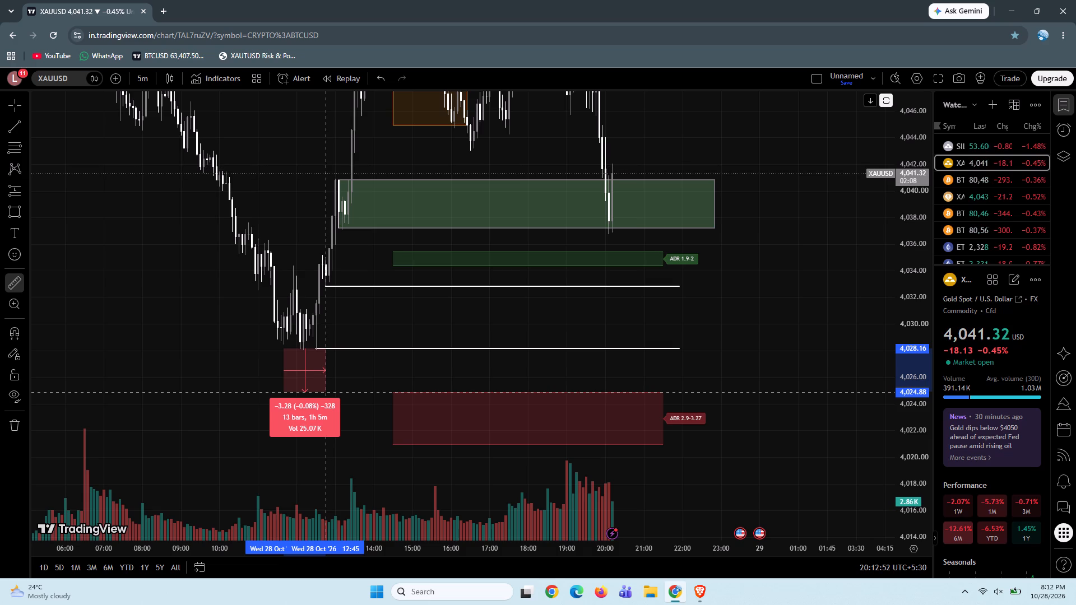
pyautogui.click(325, 392)
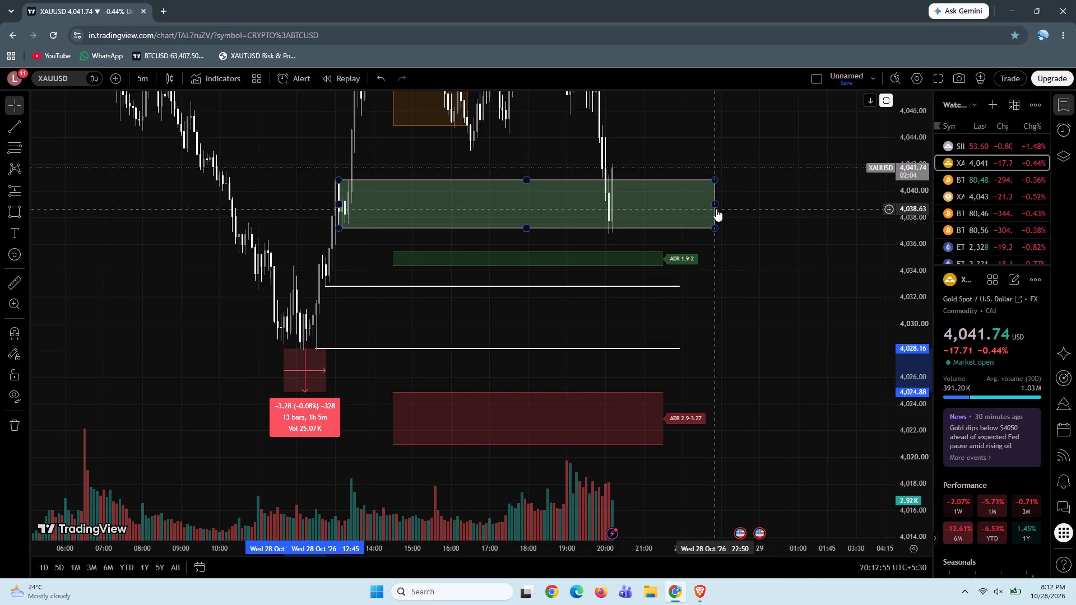
# Delete the green rectangle drawn above the lower ADR 1.9-2 zone, between 4,040.82 and 4,037.19.
pyautogui.click(716, 209)
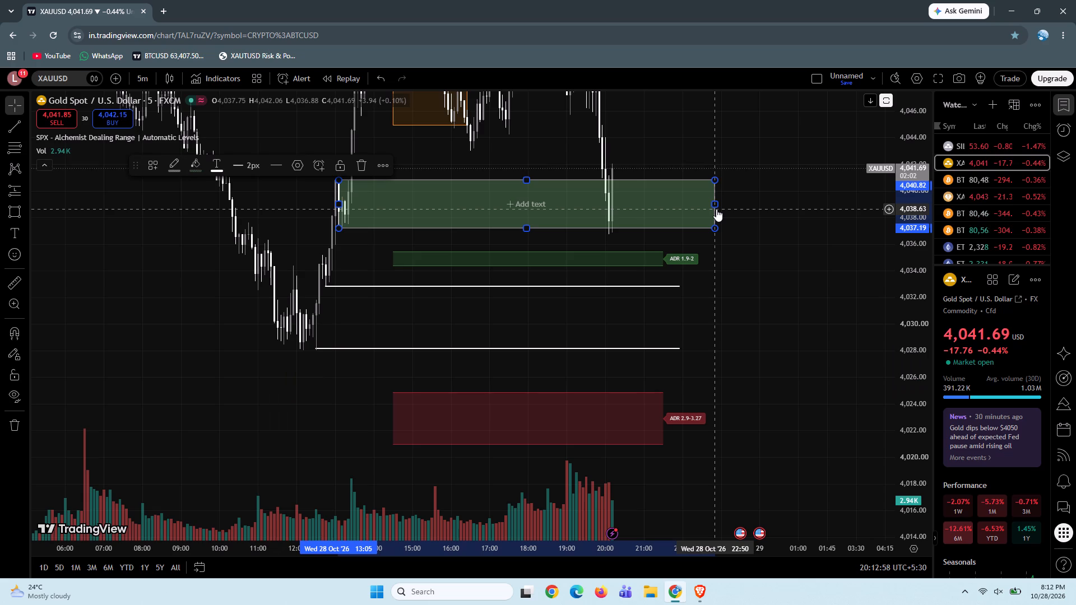
pyautogui.press('Delete')
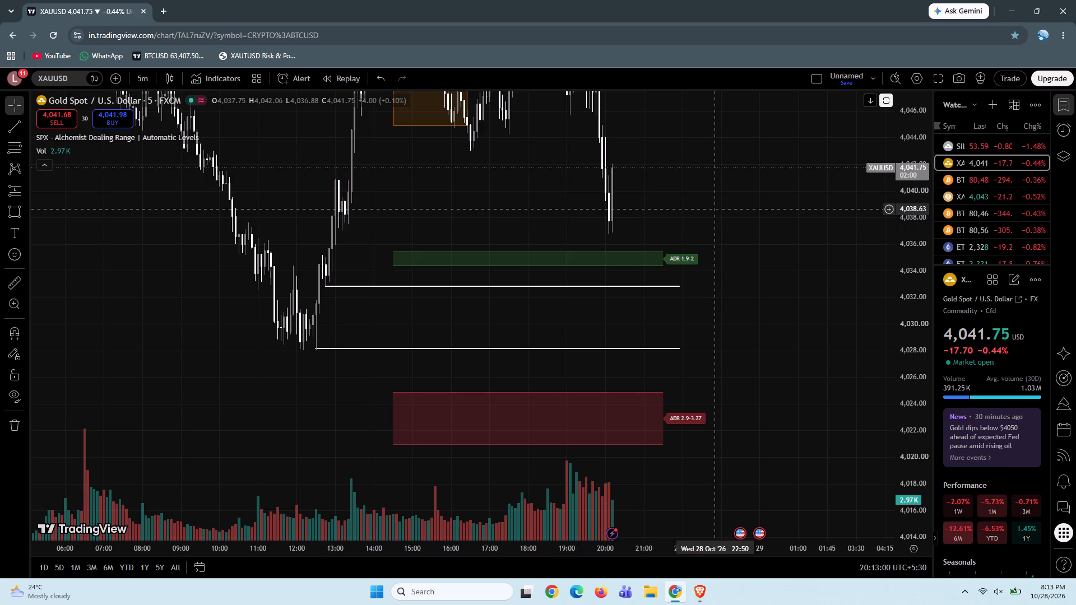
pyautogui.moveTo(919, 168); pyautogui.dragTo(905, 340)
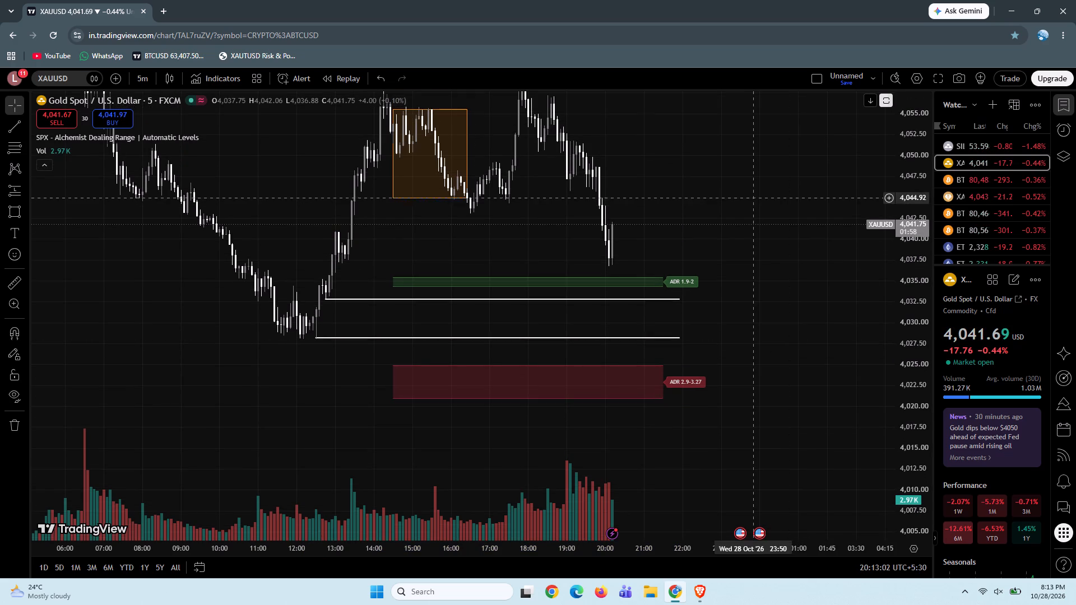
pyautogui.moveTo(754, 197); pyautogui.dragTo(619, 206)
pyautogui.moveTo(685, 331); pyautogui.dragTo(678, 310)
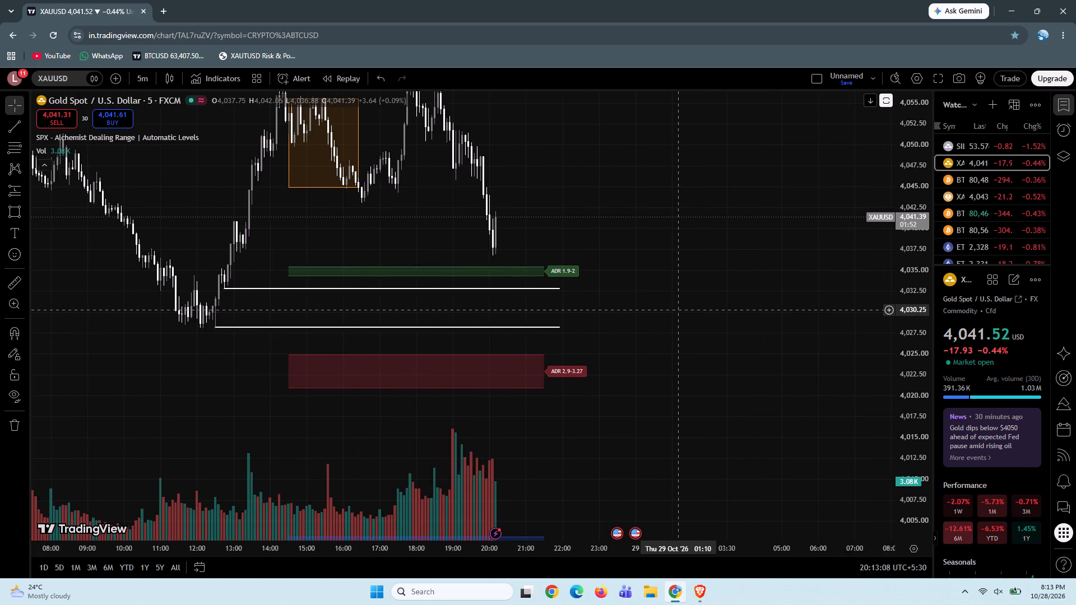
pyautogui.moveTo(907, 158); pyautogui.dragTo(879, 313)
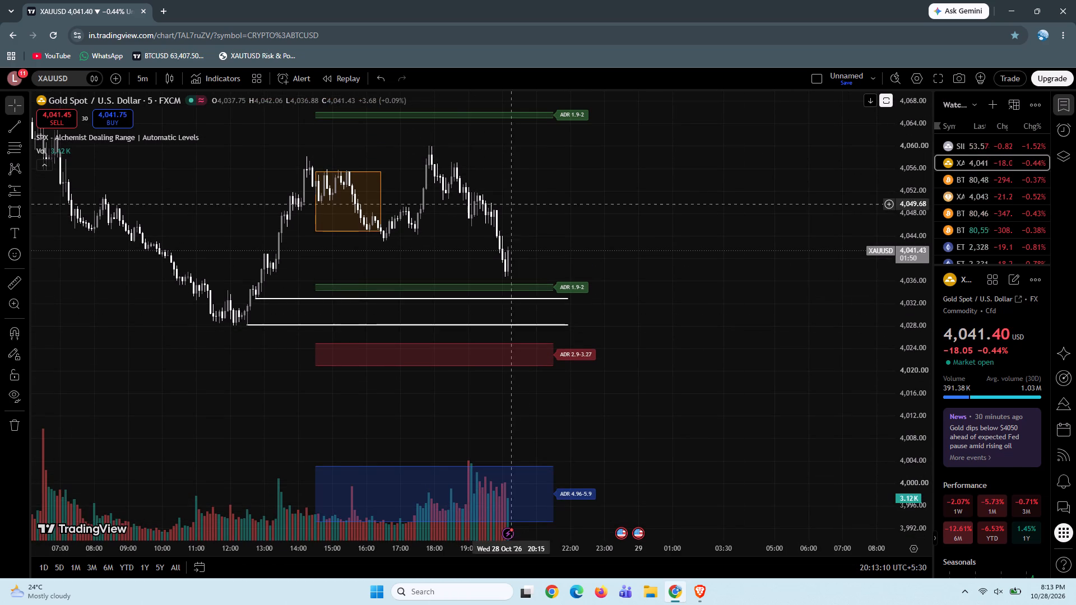
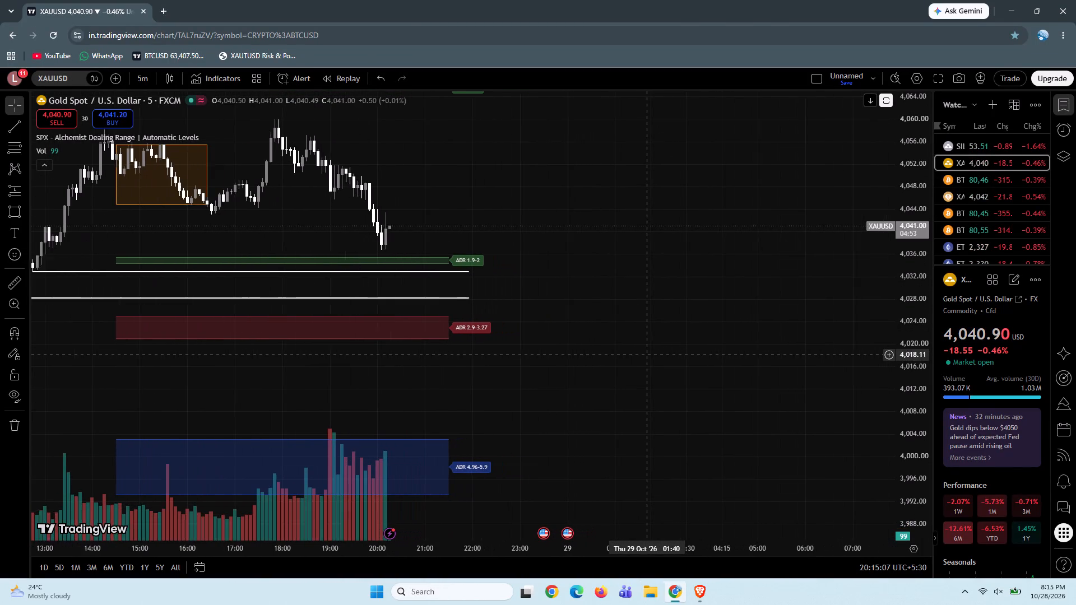
# Draw a green rectangle from the 20:10 candle to 22:00, between 4,043.40 and 4,040.50.
pyautogui.moveTo(510, 198); pyautogui.dragTo(556, 239)
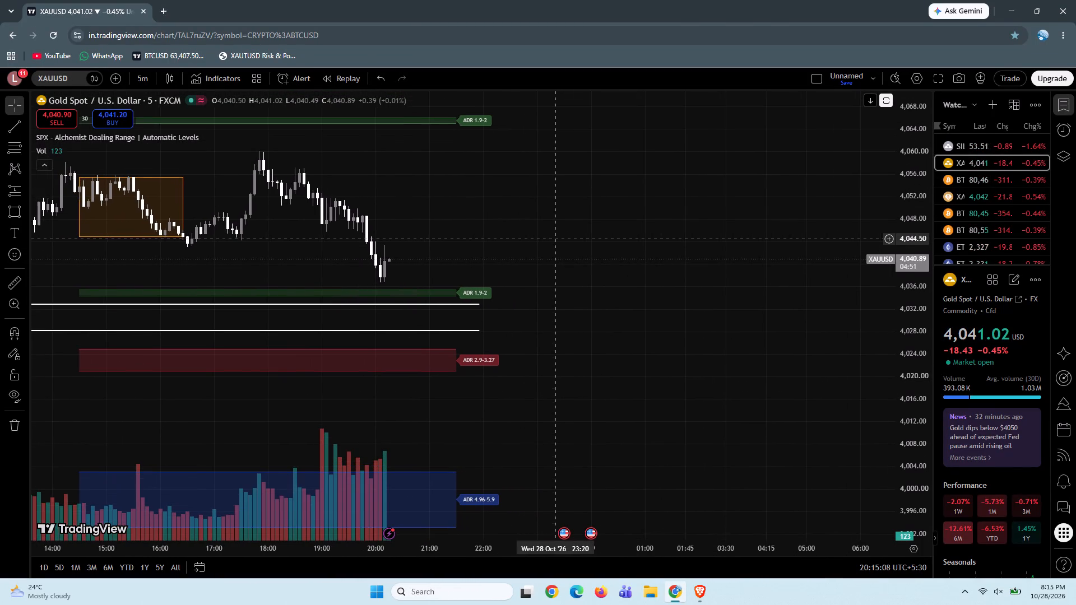
pyautogui.click(13, 213)
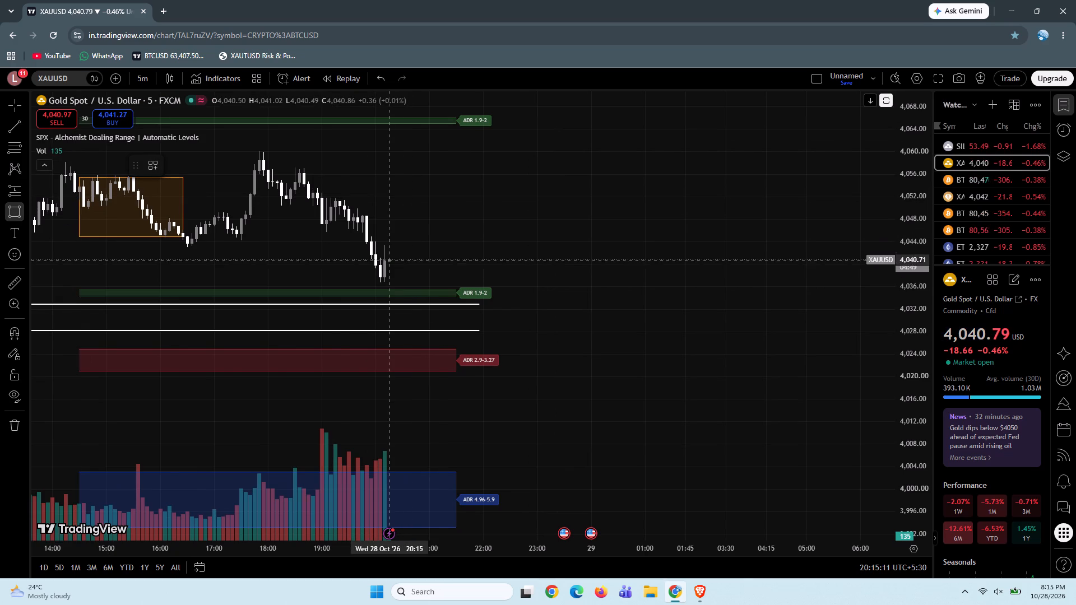
pyautogui.keyDown('ctrl'); pyautogui.click(383, 260); pyautogui.keyUp('ctrl')
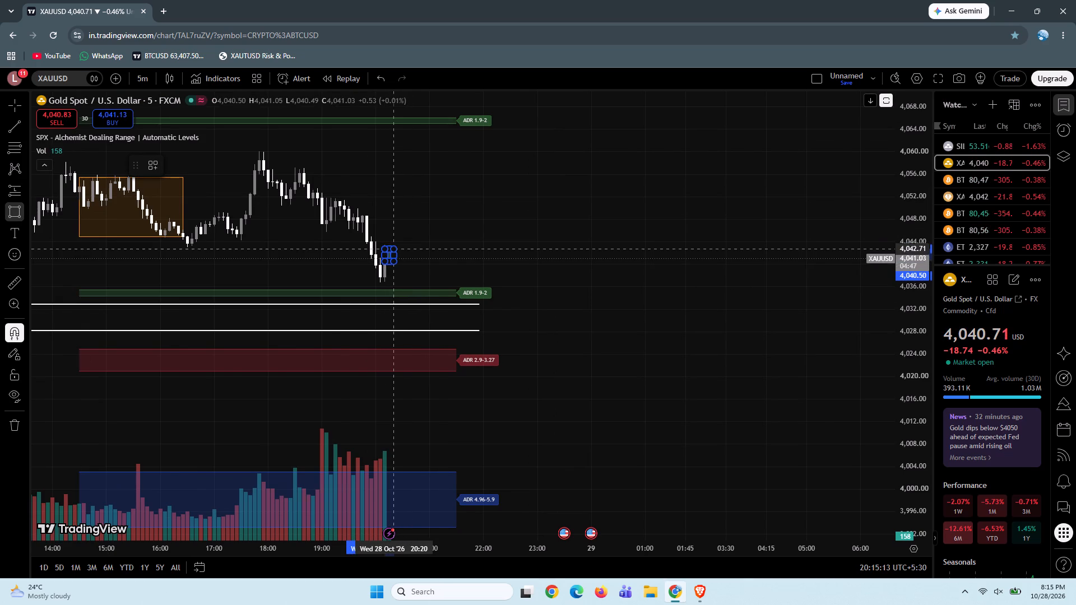
pyautogui.keyDown('ctrl'); pyautogui.click(385, 245); pyautogui.keyUp('ctrl')
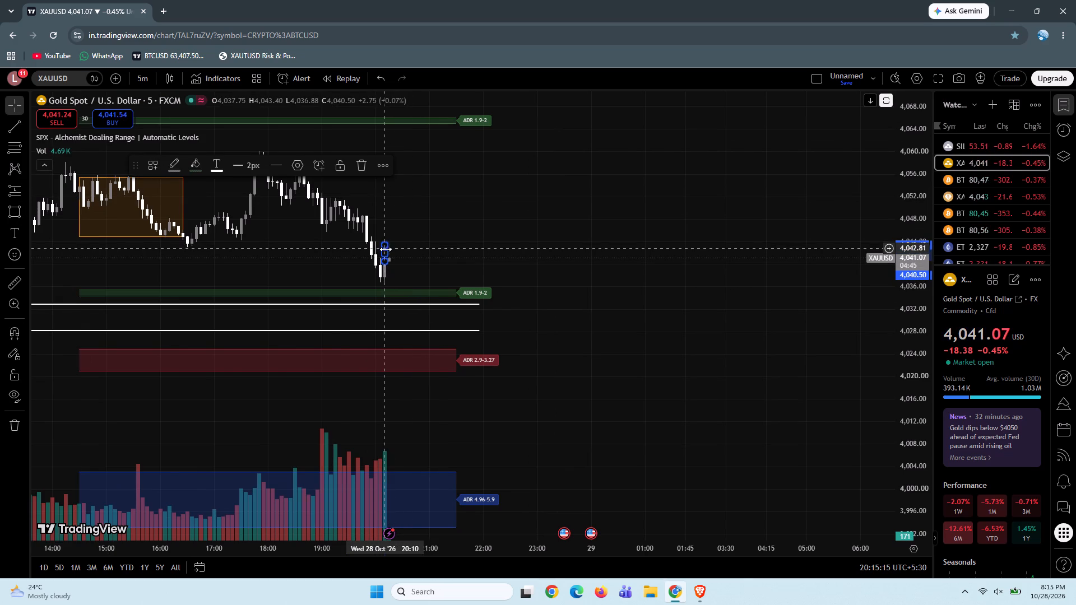
pyautogui.moveTo(386, 252); pyautogui.dragTo(483, 255)
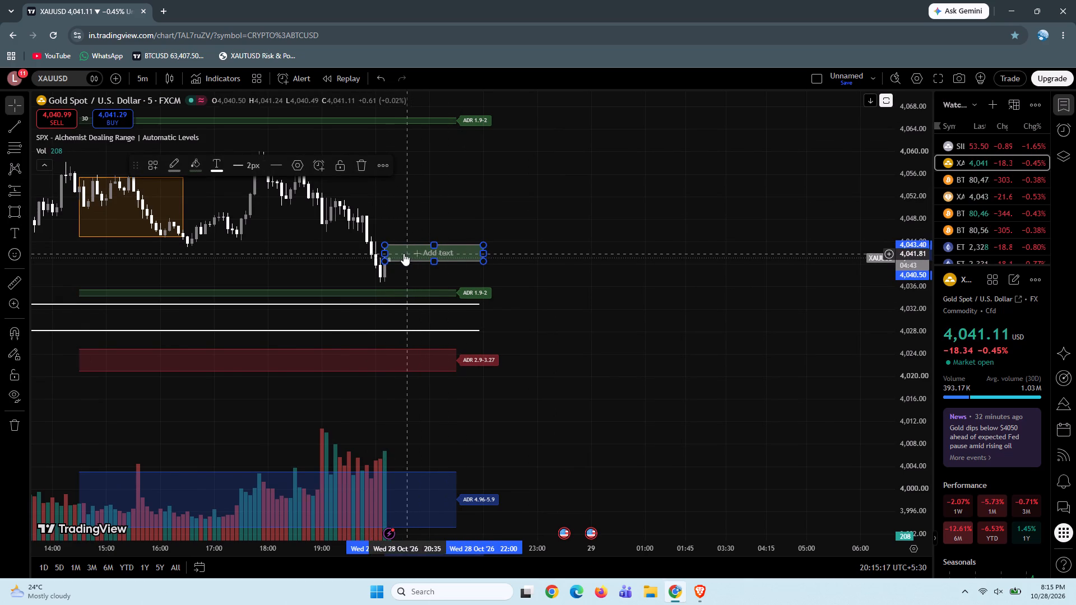
pyautogui.click(397, 251)
pyautogui.click(536, 268)
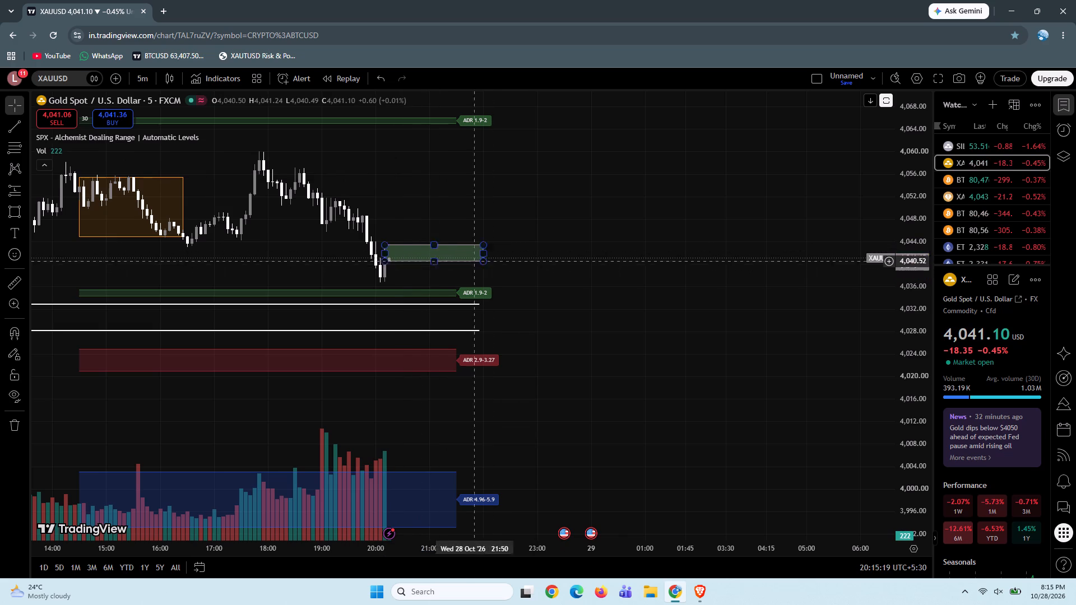
# Move the new green rectangle up and earlier so its bottom edge sits at 4,043.39 and it ends at 21:40.
pyautogui.moveTo(406, 252); pyautogui.dragTo(401, 266)
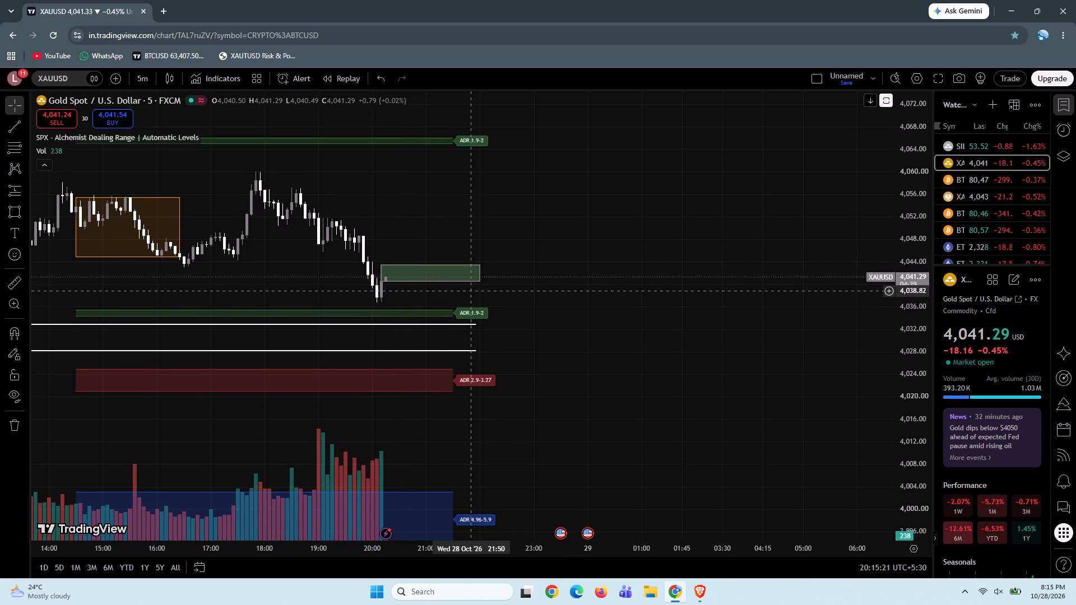
pyautogui.click(480, 278)
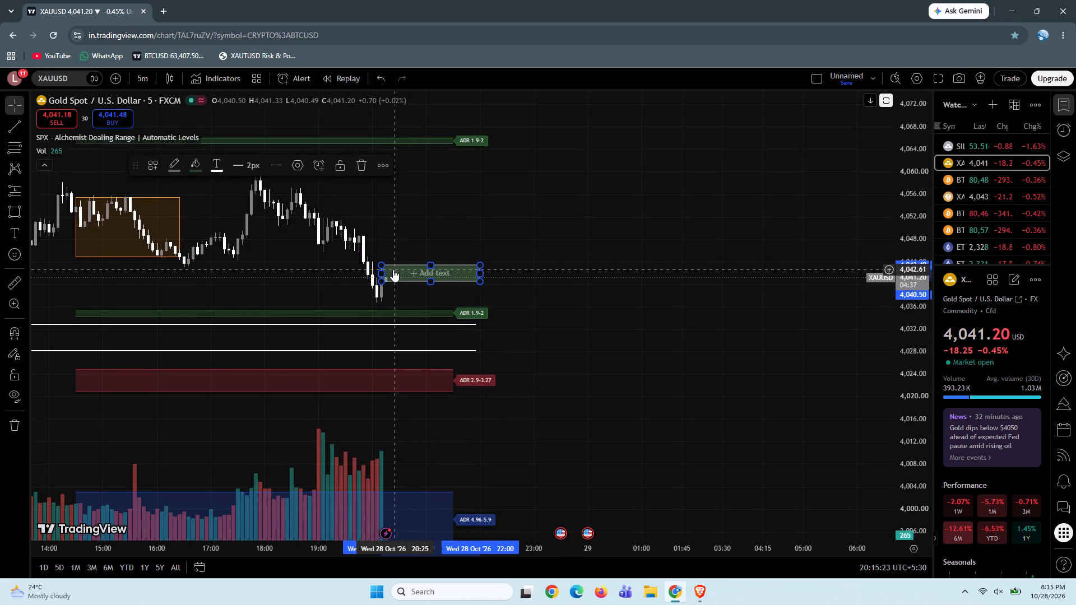
pyautogui.moveTo(393, 269); pyautogui.dragTo(380, 253)
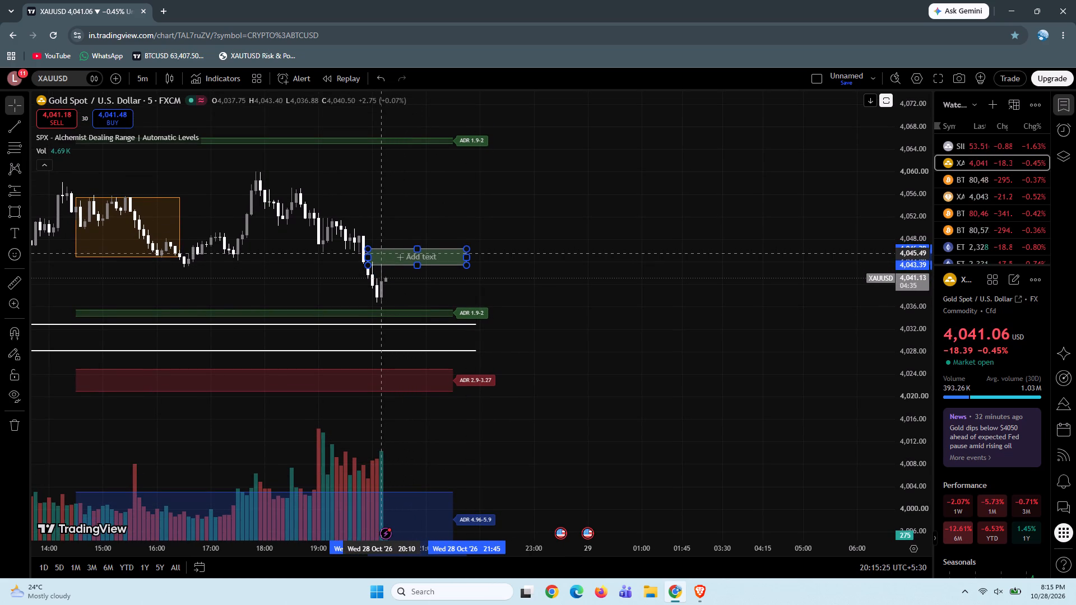
pyautogui.moveTo(380, 253); pyautogui.dragTo(378, 253)
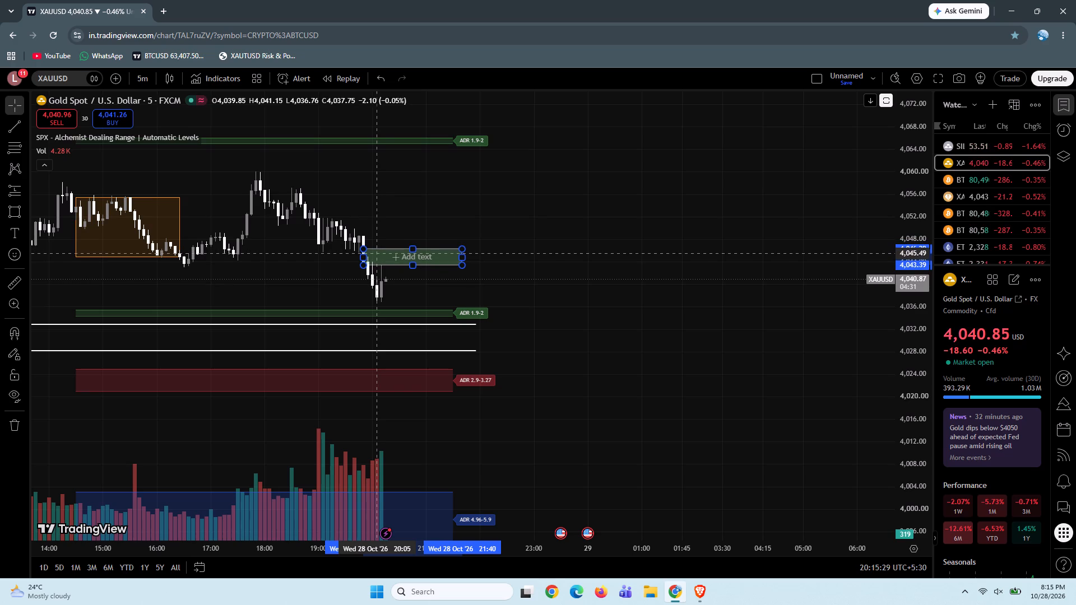
pyautogui.moveTo(378, 253); pyautogui.dragTo(377, 253)
pyautogui.click(525, 311)
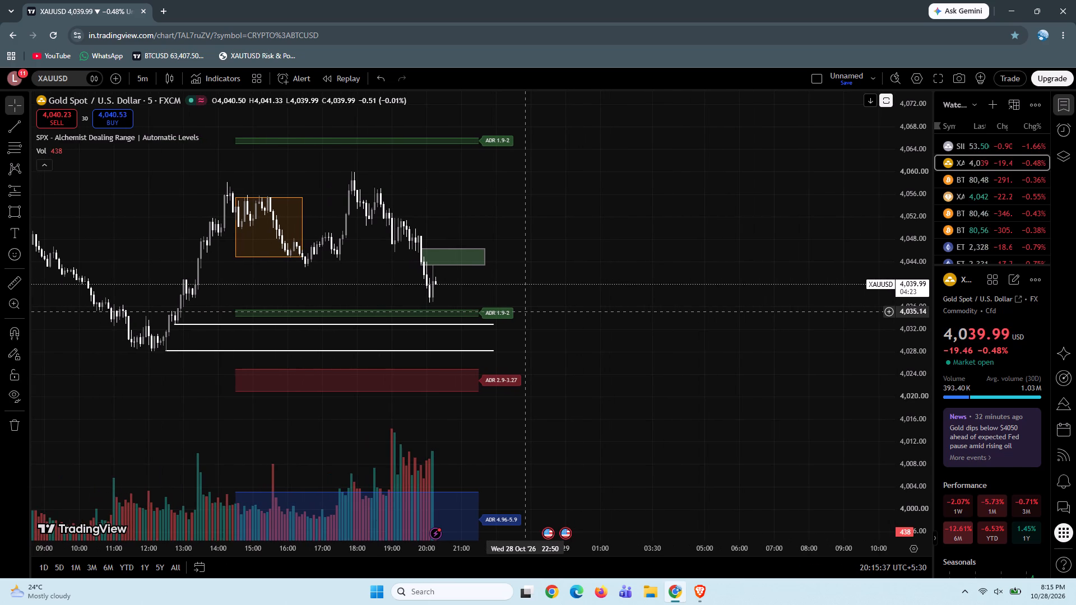
# Switch to Brave, pause the playing YouTube Short and return to the chart, leaving a new blank tab open.
pyautogui.click(704, 588)
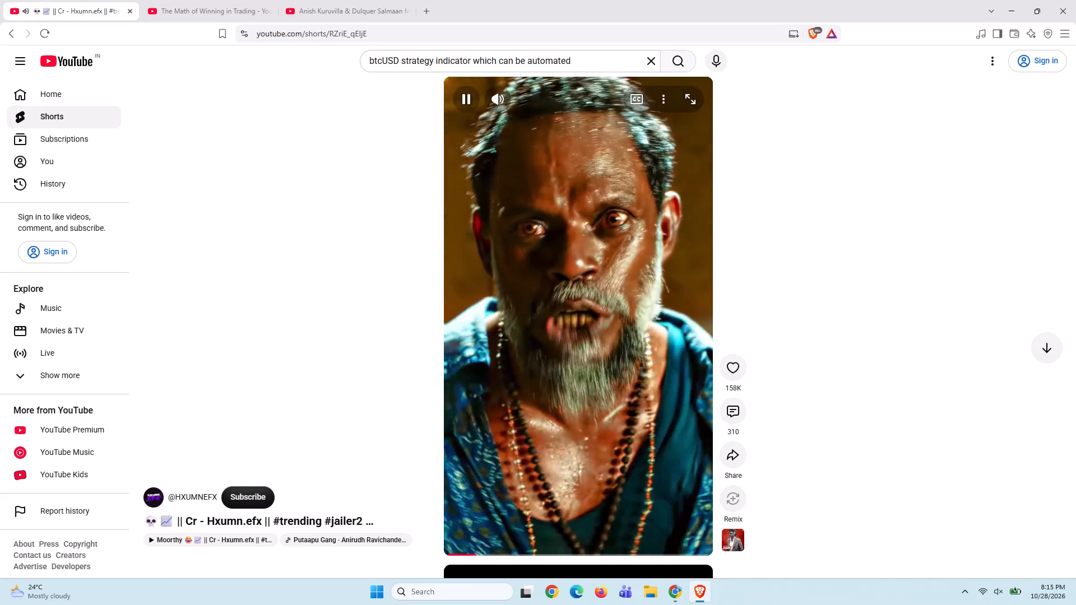
pyautogui.click(644, 263)
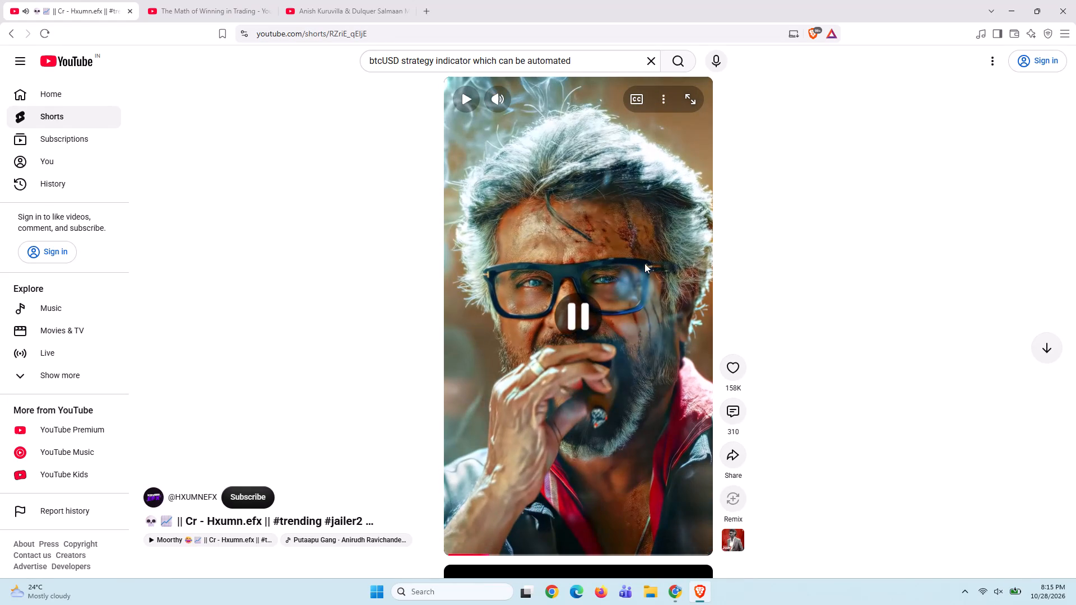
pyautogui.click(428, 5)
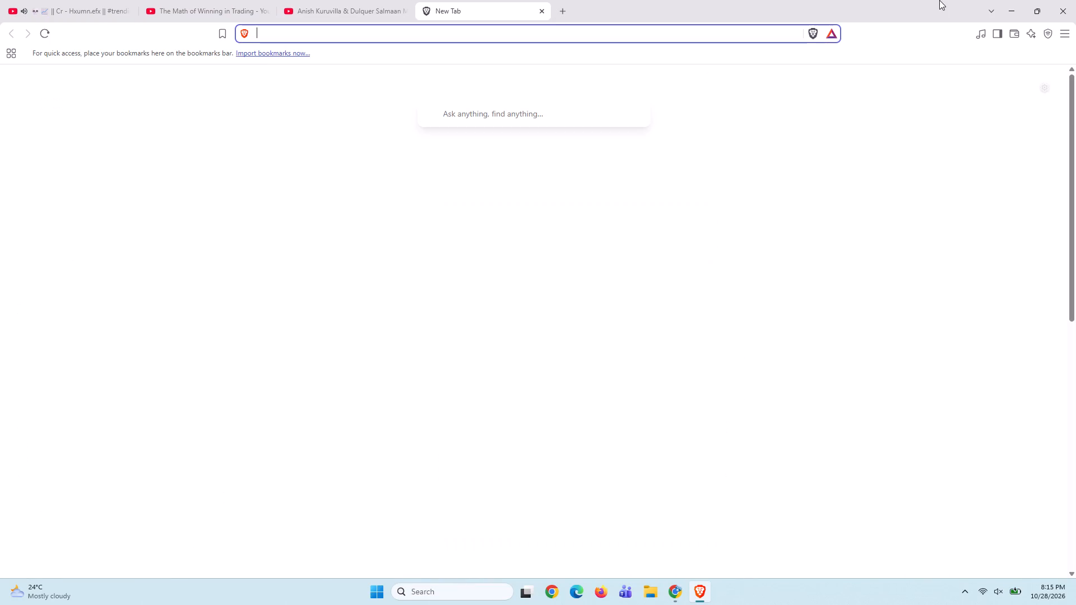
pyautogui.click(1009, 6)
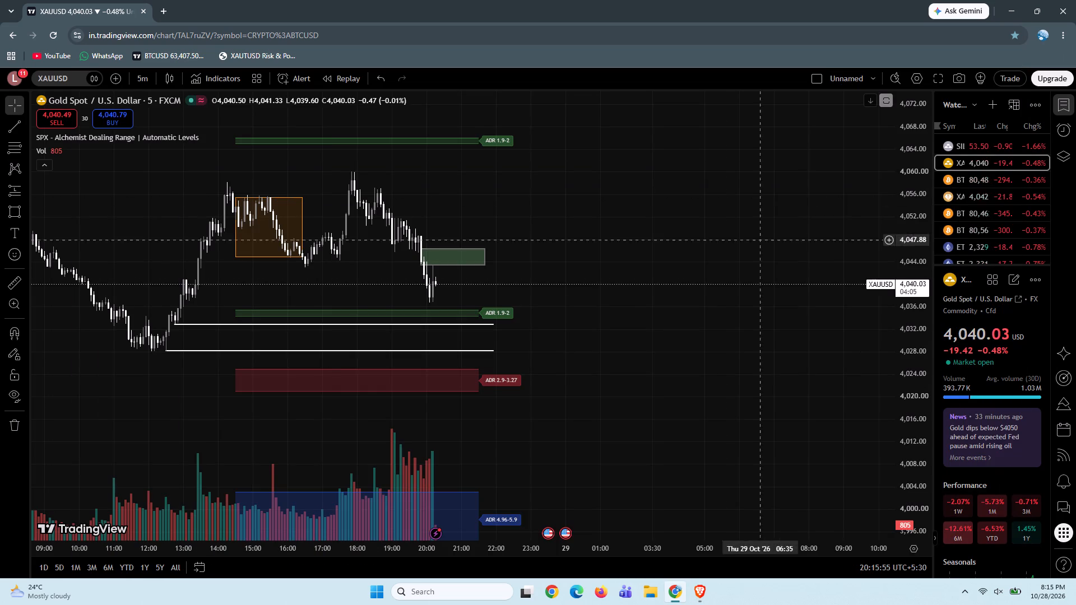
# Examine the XAUUSD price swings, volume and earlier ADR zones from 27 October through the morning of 28 October.
pyautogui.moveTo(709, 293); pyautogui.dragTo(730, 276)
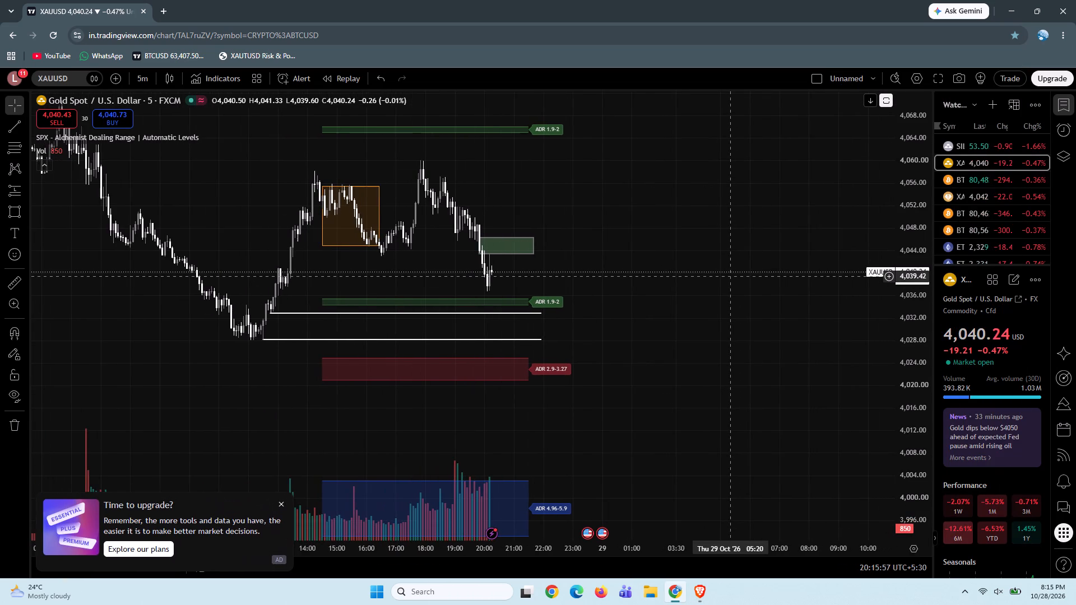
pyautogui.click(282, 504)
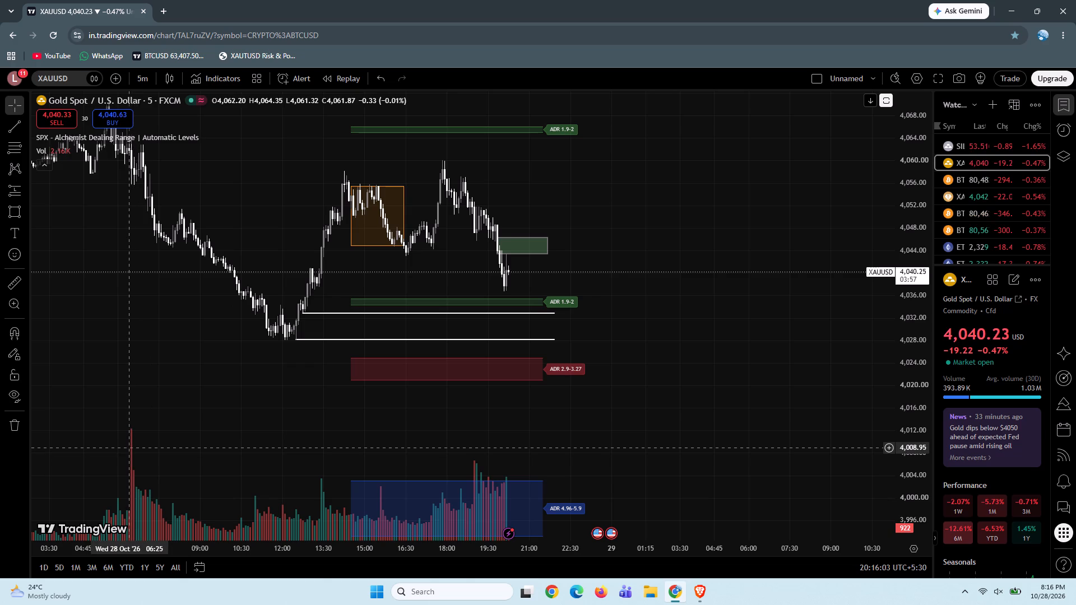
pyautogui.moveTo(132, 448); pyautogui.dragTo(132, 459)
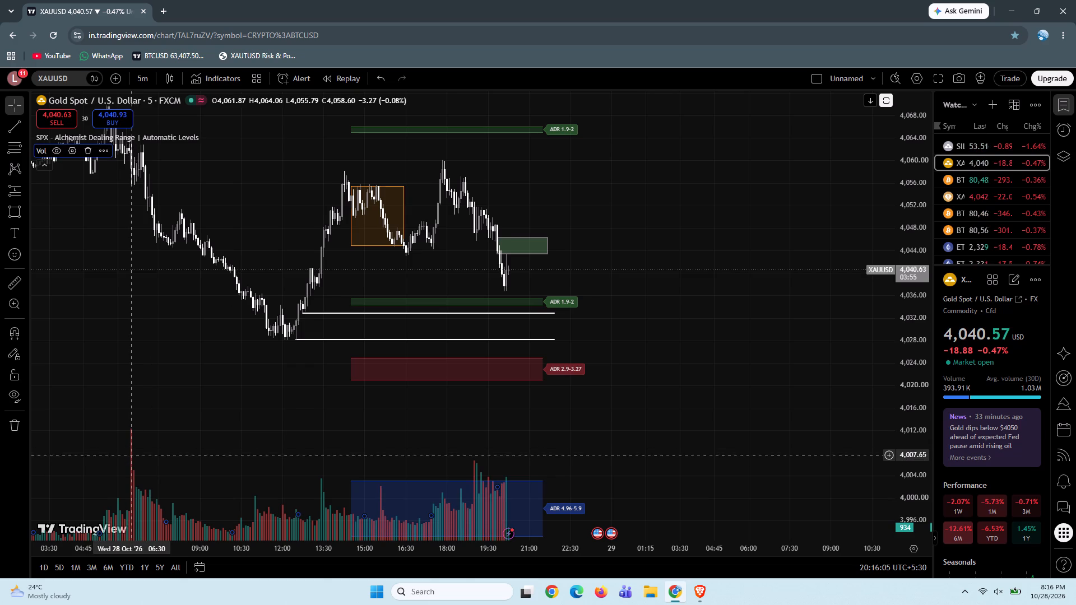
pyautogui.moveTo(132, 459); pyautogui.dragTo(130, 482)
pyautogui.moveTo(118, 322); pyautogui.dragTo(154, 417)
pyautogui.click(160, 438)
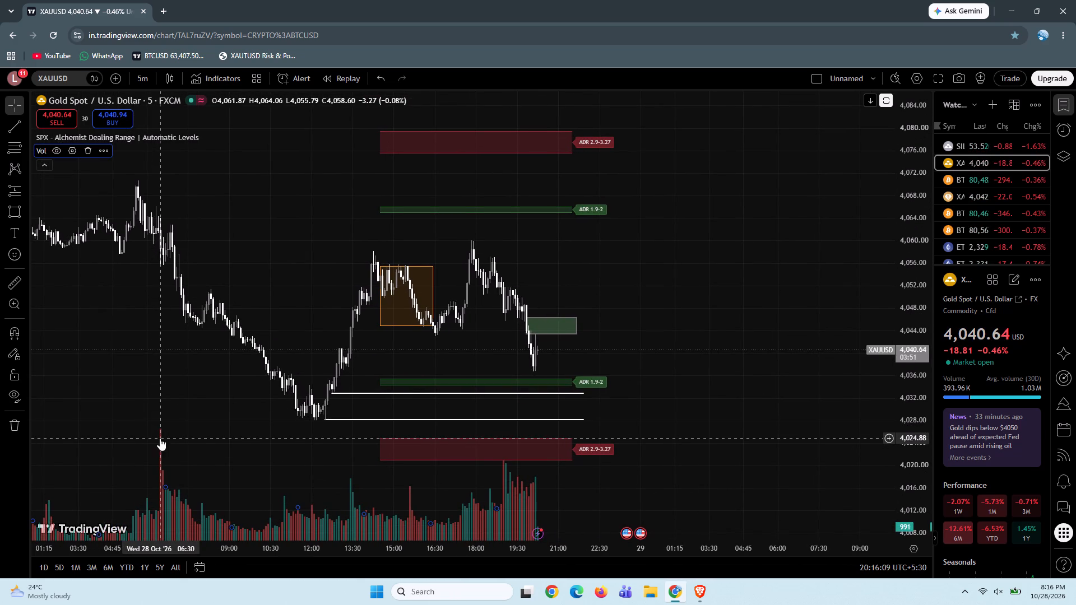
pyautogui.moveTo(126, 311); pyautogui.dragTo(210, 365)
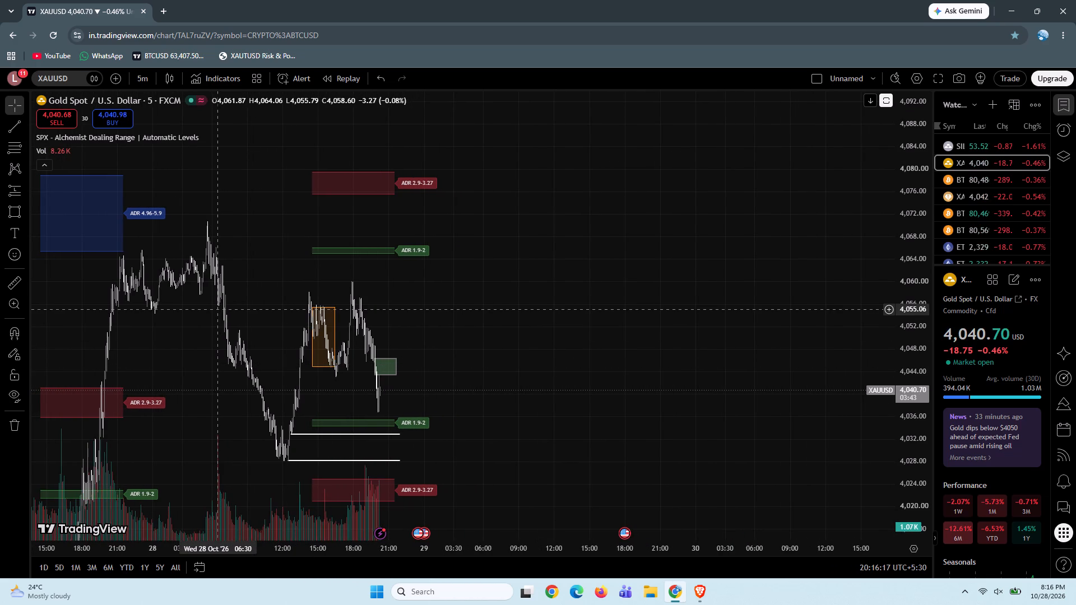
pyautogui.moveTo(217, 309); pyautogui.dragTo(270, 290)
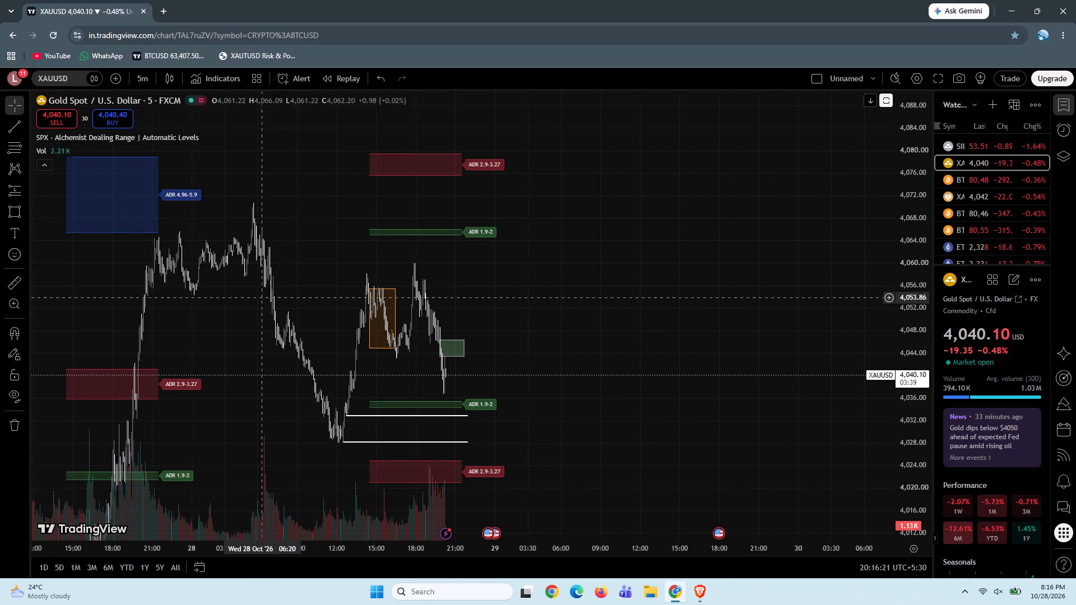
pyautogui.moveTo(252, 307); pyautogui.dragTo(444, 272)
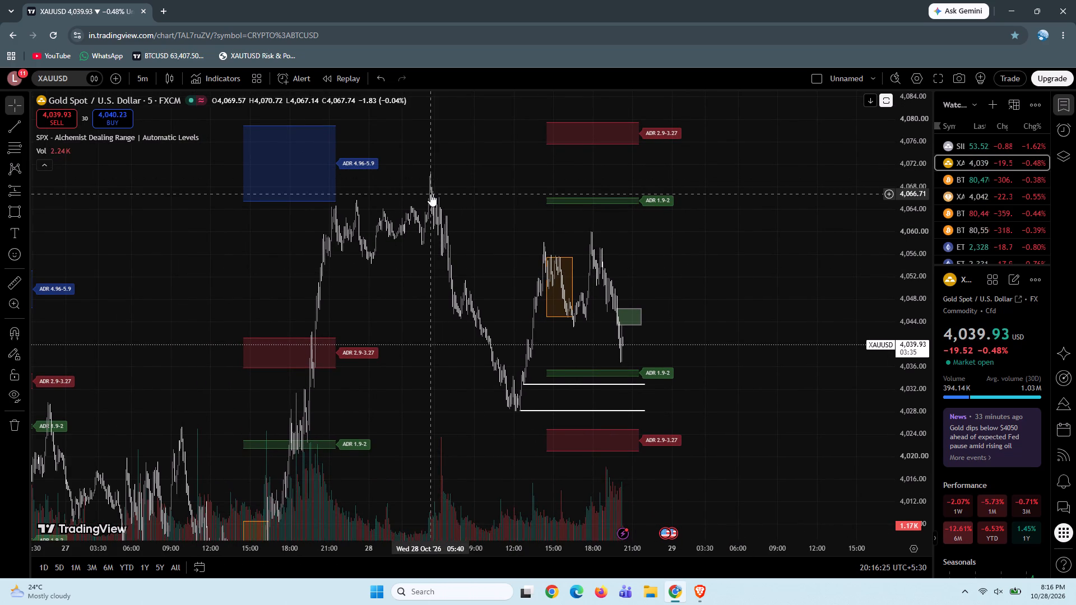
pyautogui.moveTo(430, 194); pyautogui.dragTo(438, 195)
pyautogui.scroll(1, 438, 195)
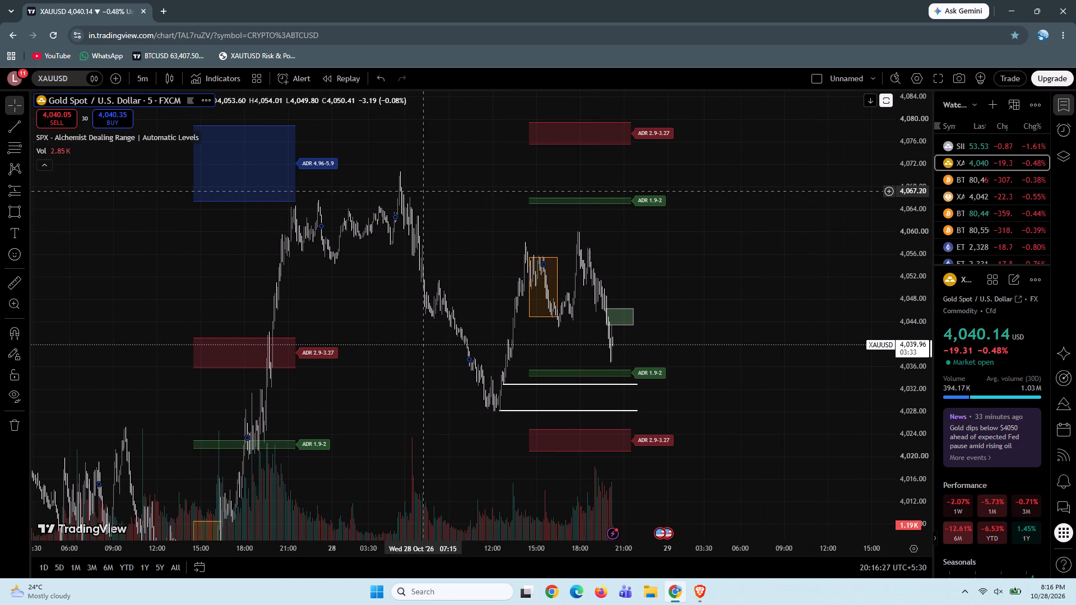
pyautogui.moveTo(423, 191); pyautogui.dragTo(526, 196)
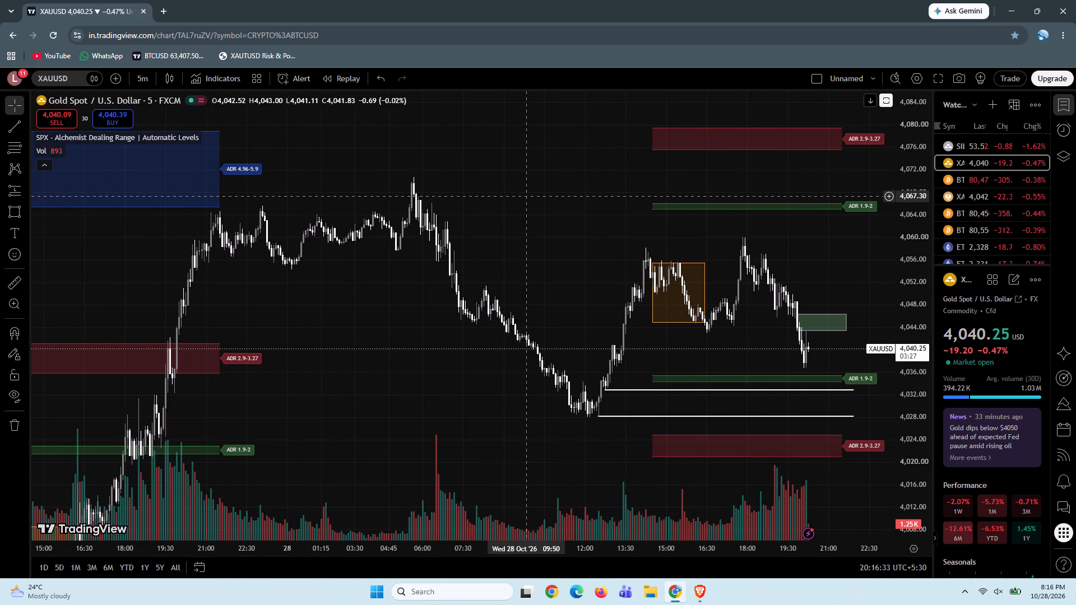
pyautogui.moveTo(544, 198); pyautogui.dragTo(517, 189)
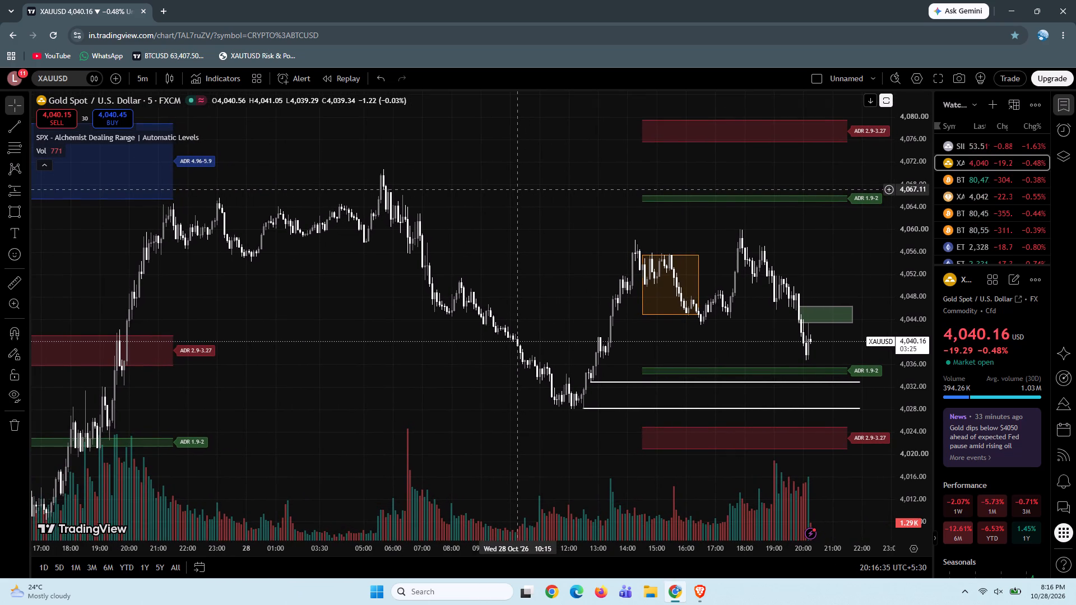
pyautogui.moveTo(517, 189); pyautogui.dragTo(518, 198)
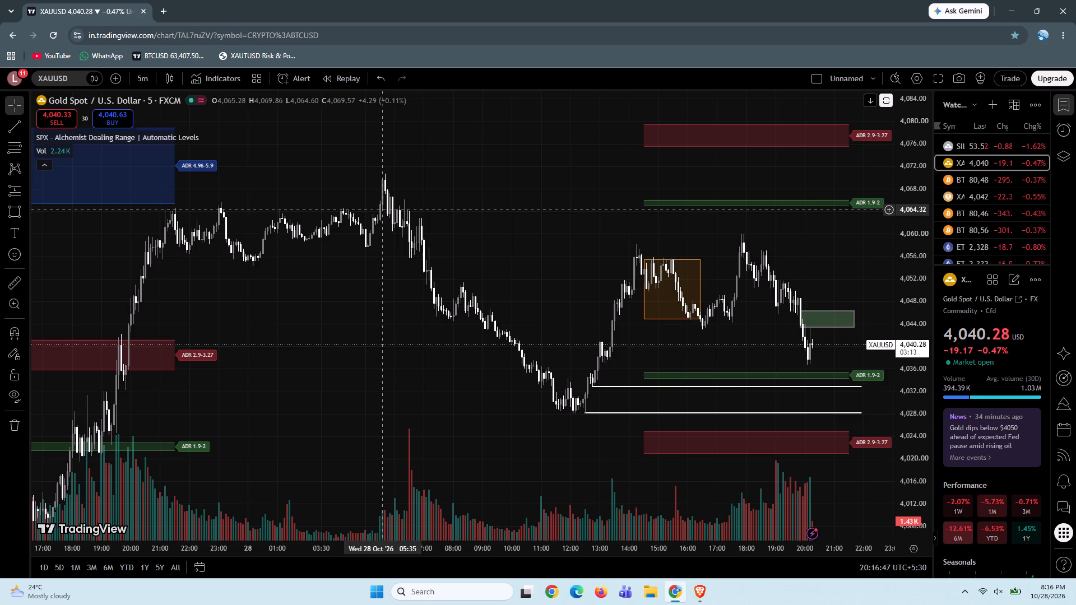
pyautogui.moveTo(323, 340); pyautogui.dragTo(387, 318)
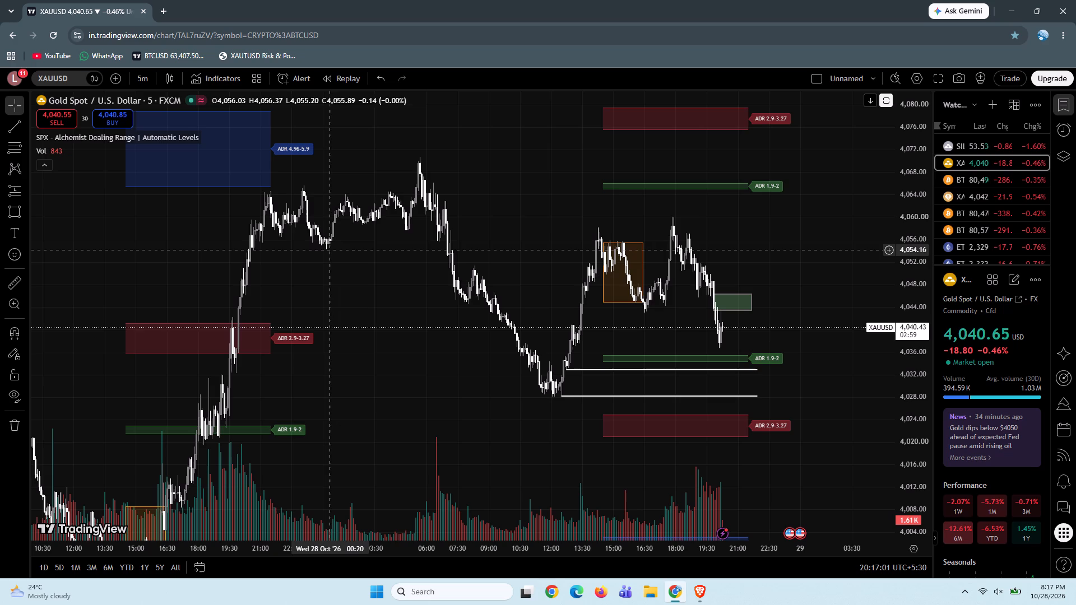
pyautogui.moveTo(326, 241); pyautogui.dragTo(324, 243)
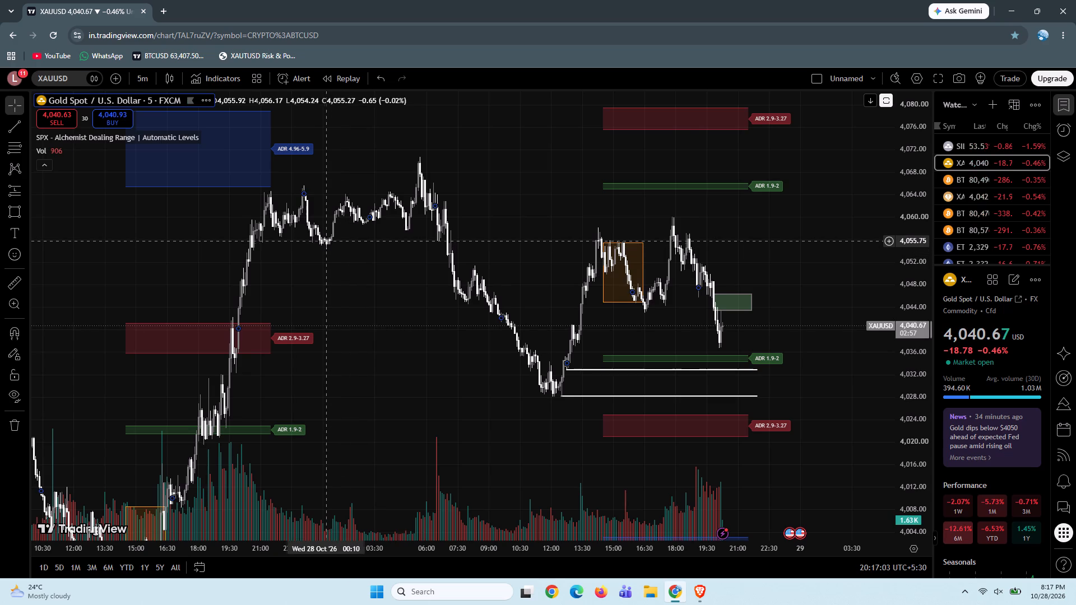
pyautogui.moveTo(324, 243); pyautogui.dragTo(319, 253)
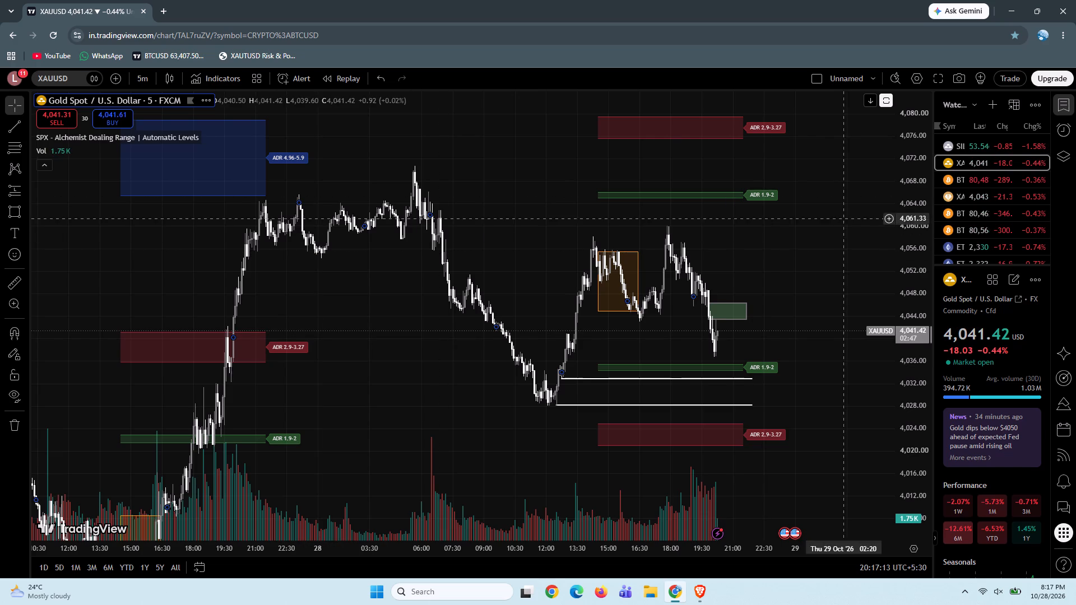
# Examine the latest candles around the green rectangle, the lower ADR zones and the two white trend lines at a larger price scale.
pyautogui.moveTo(789, 285); pyautogui.dragTo(718, 284)
pyautogui.scroll(2, 718, 284)
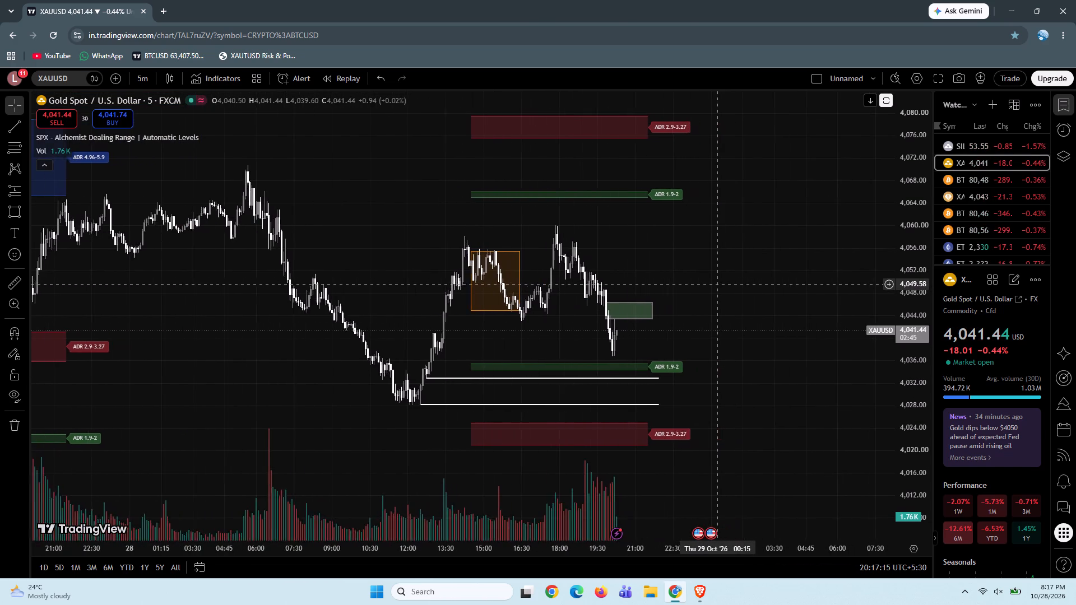
pyautogui.scroll(1, 718, 284)
pyautogui.moveTo(610, 309); pyautogui.dragTo(834, 308)
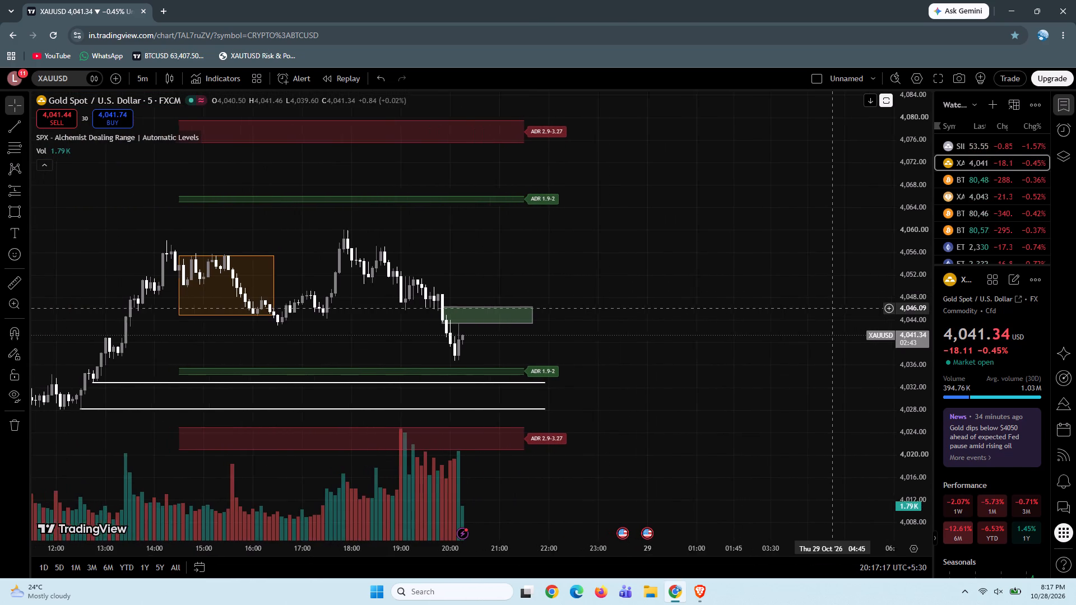
pyautogui.moveTo(834, 308); pyautogui.dragTo(846, 308)
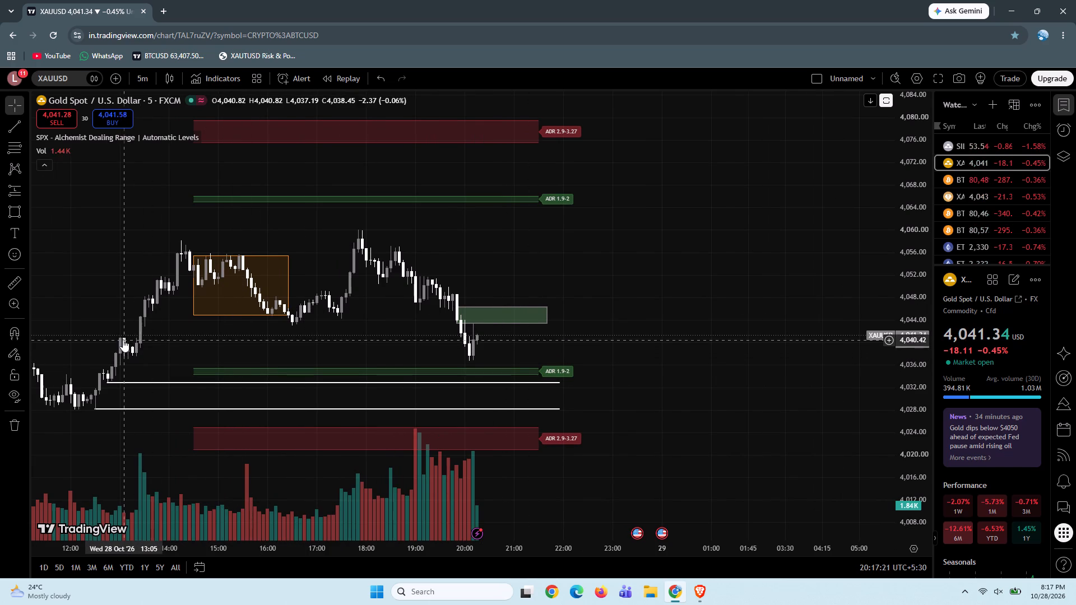
pyautogui.moveTo(521, 352); pyautogui.dragTo(546, 348)
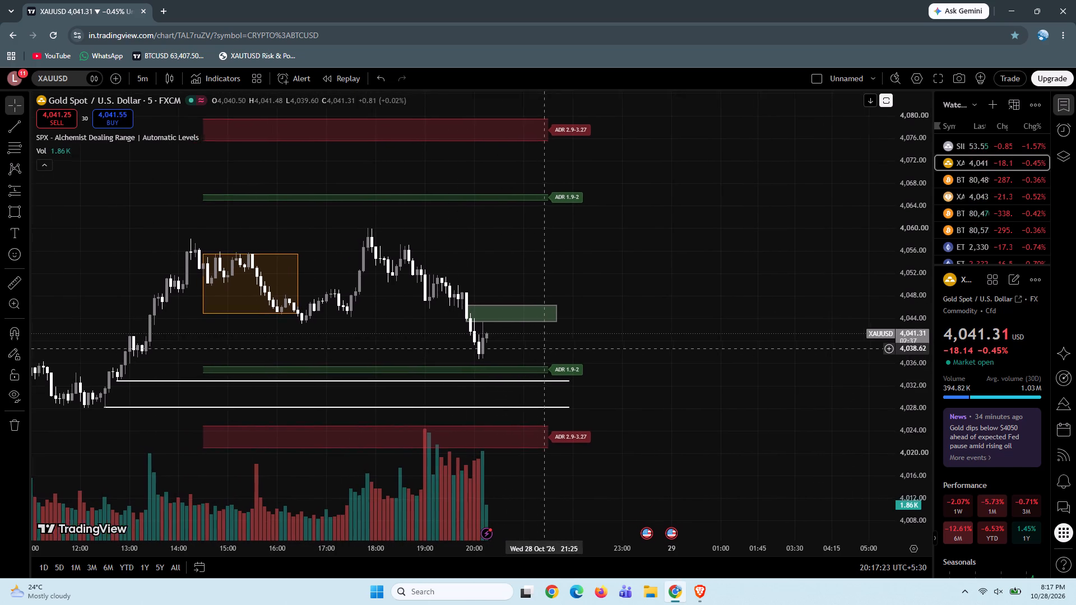
pyautogui.moveTo(546, 348); pyautogui.dragTo(548, 347)
pyautogui.moveTo(911, 375); pyautogui.dragTo(927, 220)
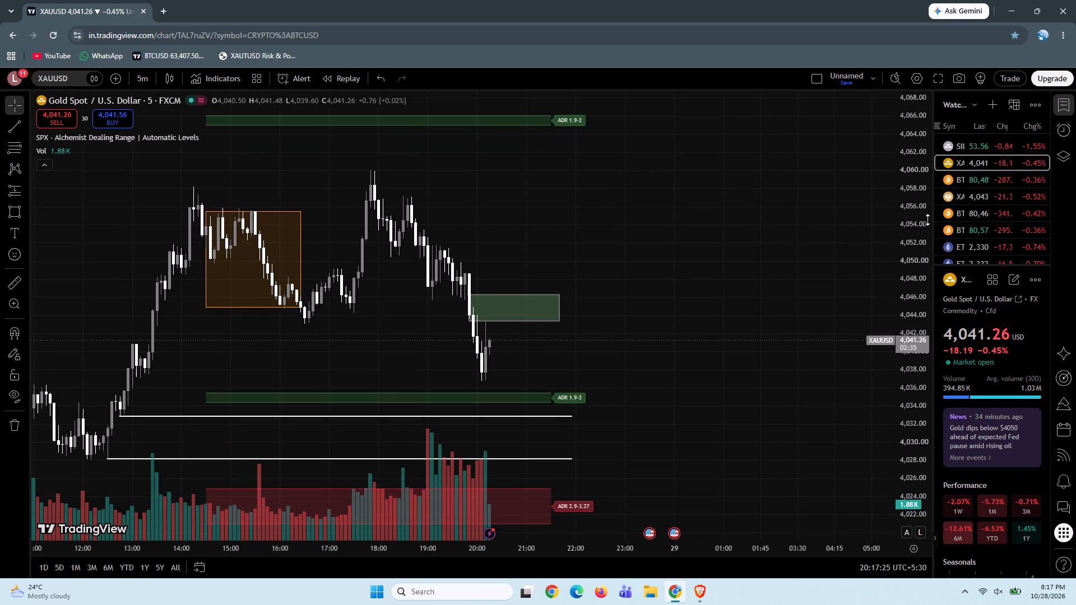
pyautogui.moveTo(695, 393); pyautogui.dragTo(713, 339)
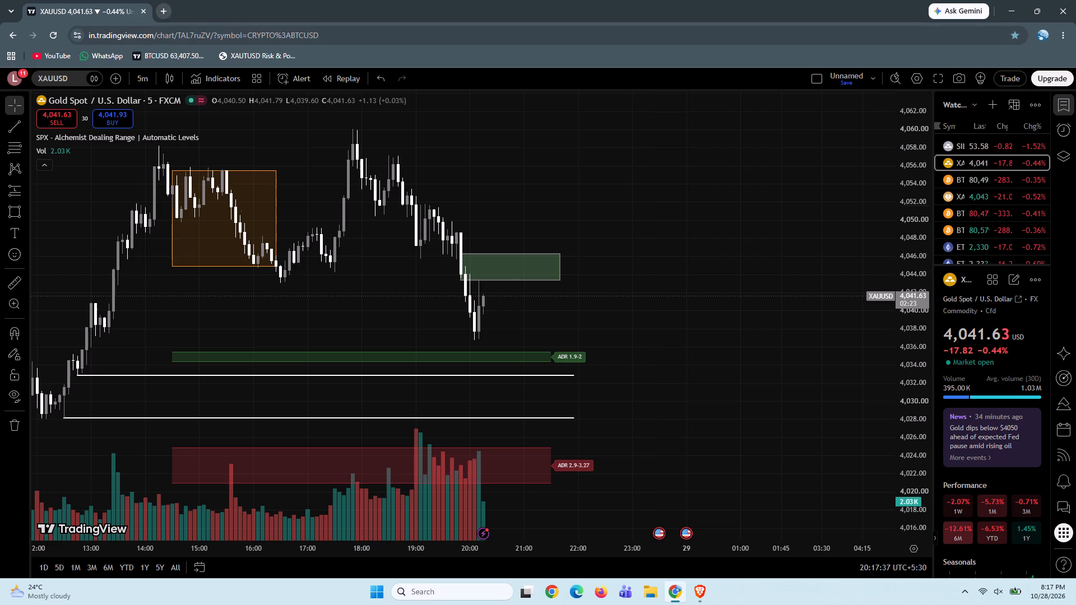
# Switch to Brave and search the web for "risk reward analysis with probability" in the blank tab.
pyautogui.click(703, 592)
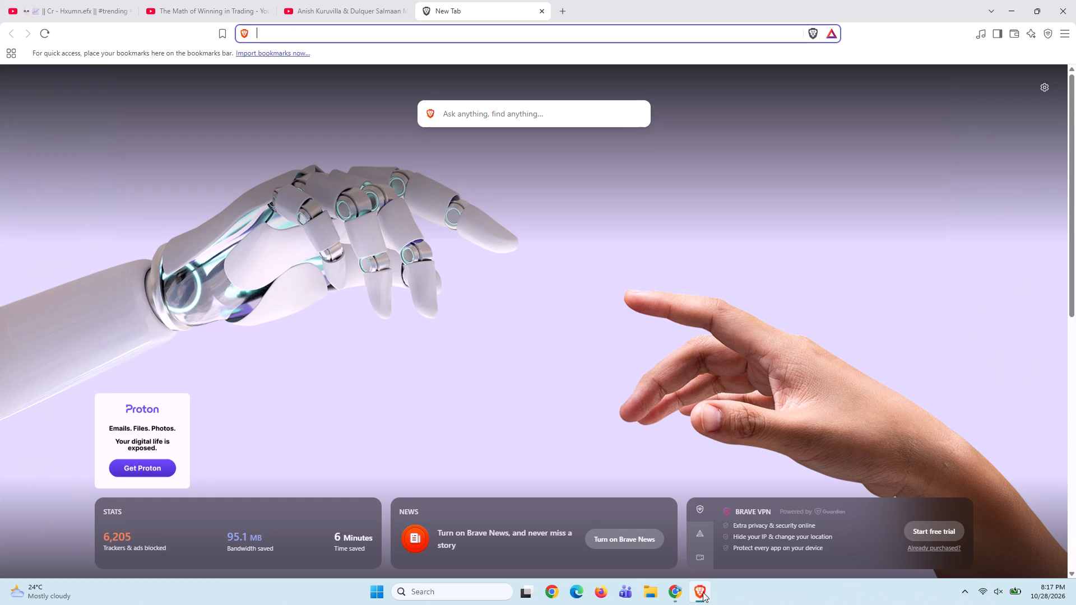
pyautogui.click(468, 7)
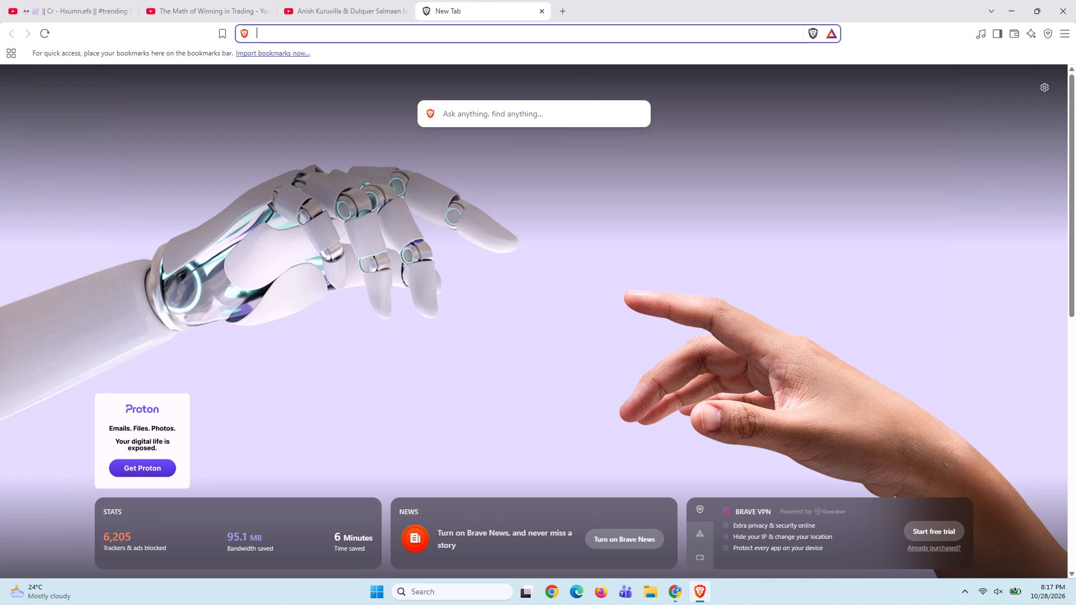
pyautogui.click(404, 35)
pyautogui.write('risk reward')
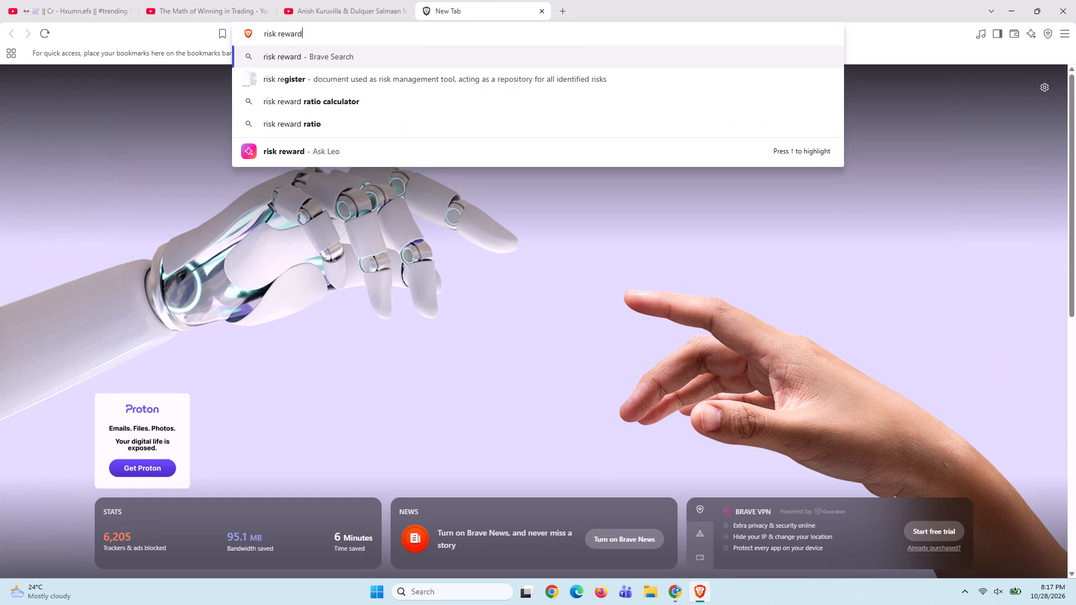
pyautogui.press('space')
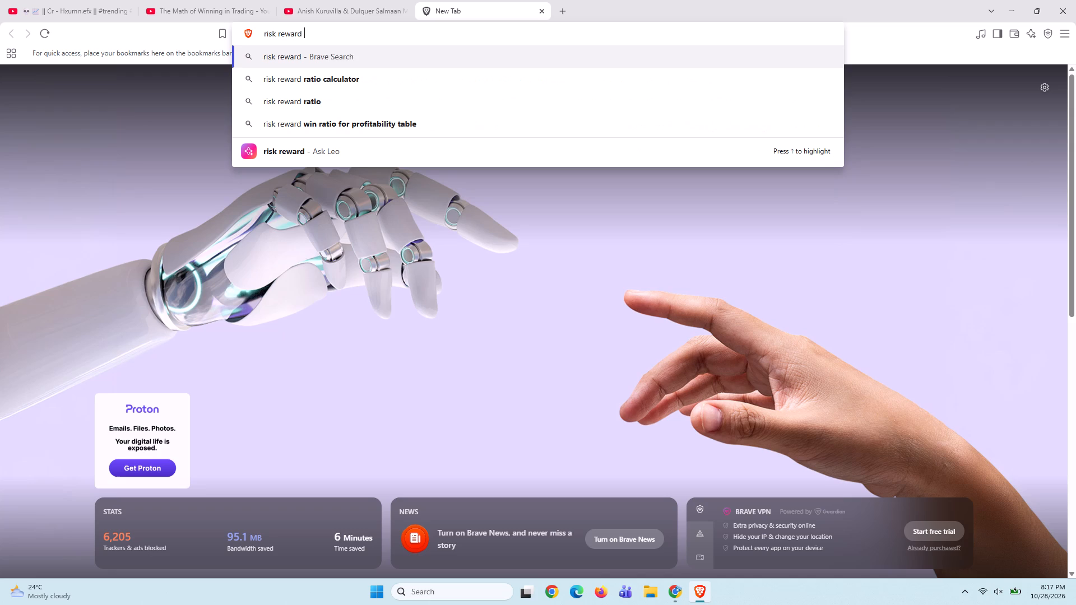
pyautogui.write('ma')
pyautogui.press('BackSpace')
pyautogui.press('BackSpace')
pyautogui.write('anal')
pyautogui.write('yi')
pyautogui.press('BackSpace')
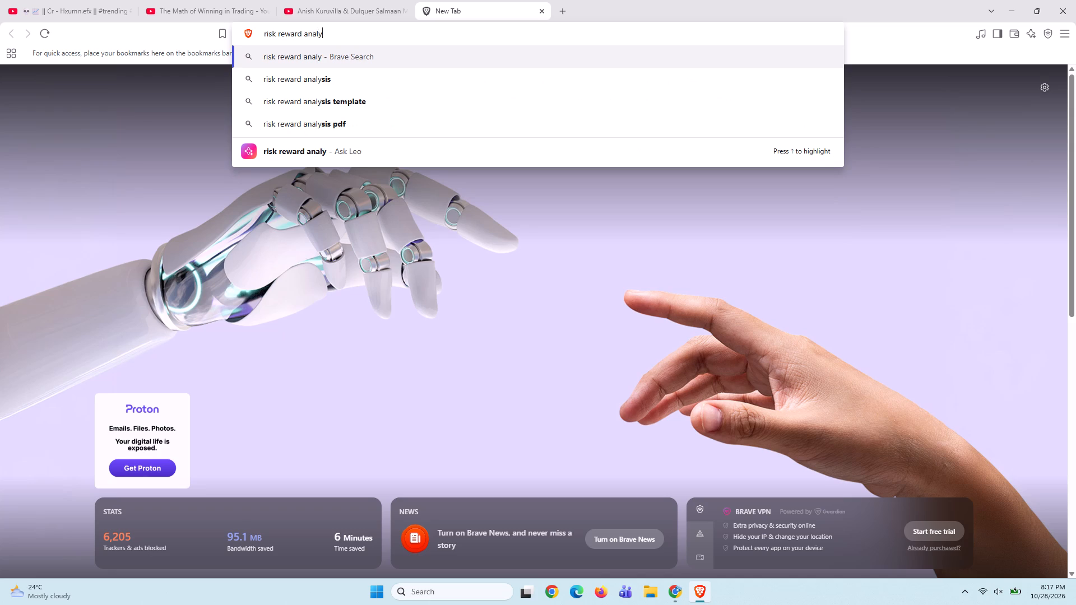
pyautogui.write('sis with')
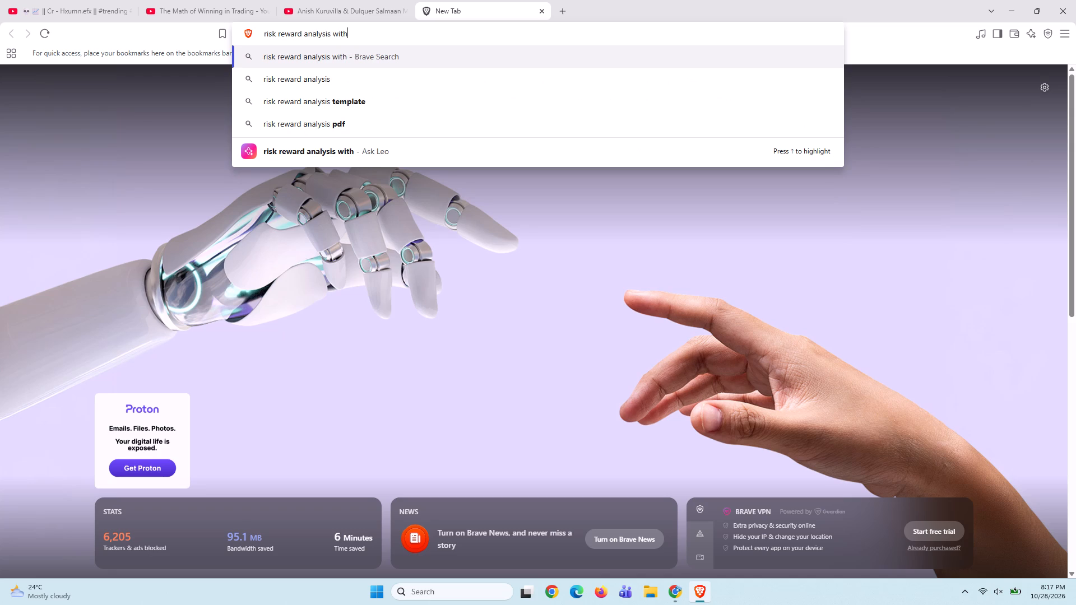
pyautogui.press('space')
pyautogui.write('proba')
pyautogui.write('bility')
pyautogui.press('Return')
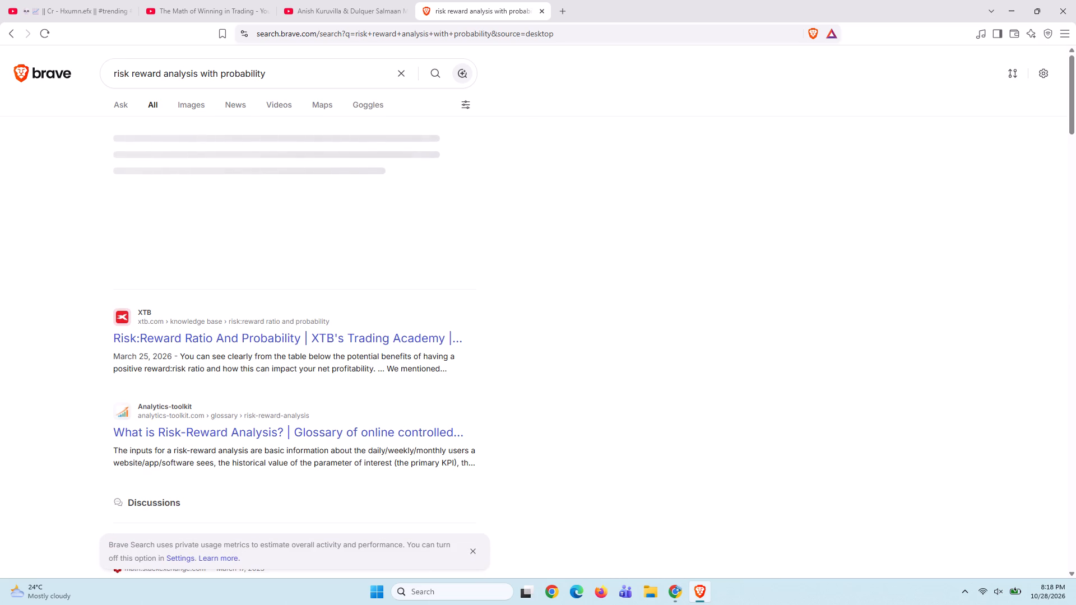
# Open XTB's Risk:Reward Ratio and Probability article, skim it and go back to the search results.
pyautogui.click(290, 334)
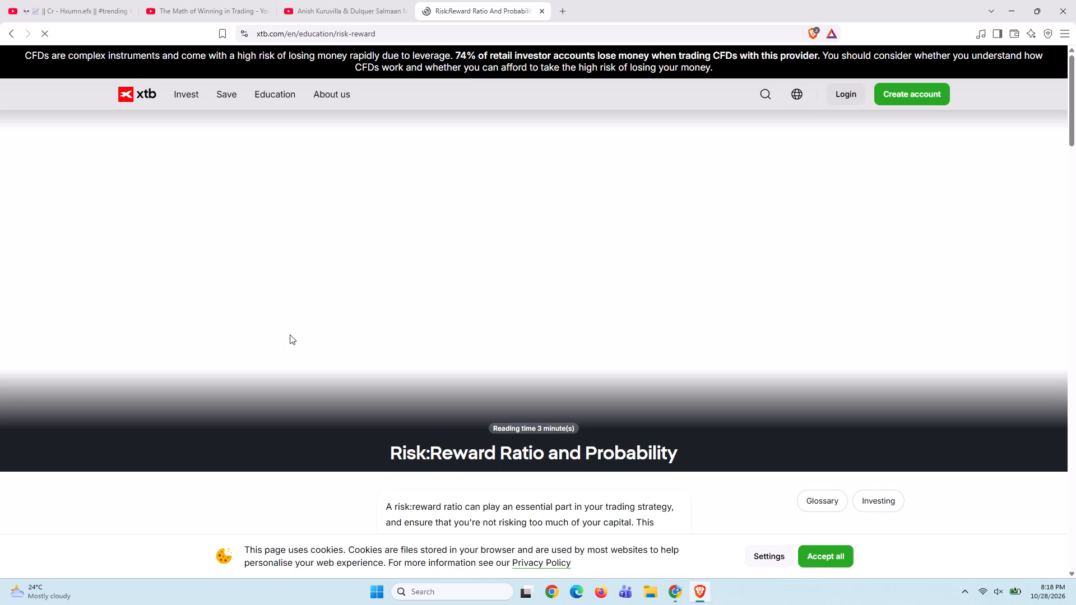
pyautogui.scroll(-3, 579, 336)
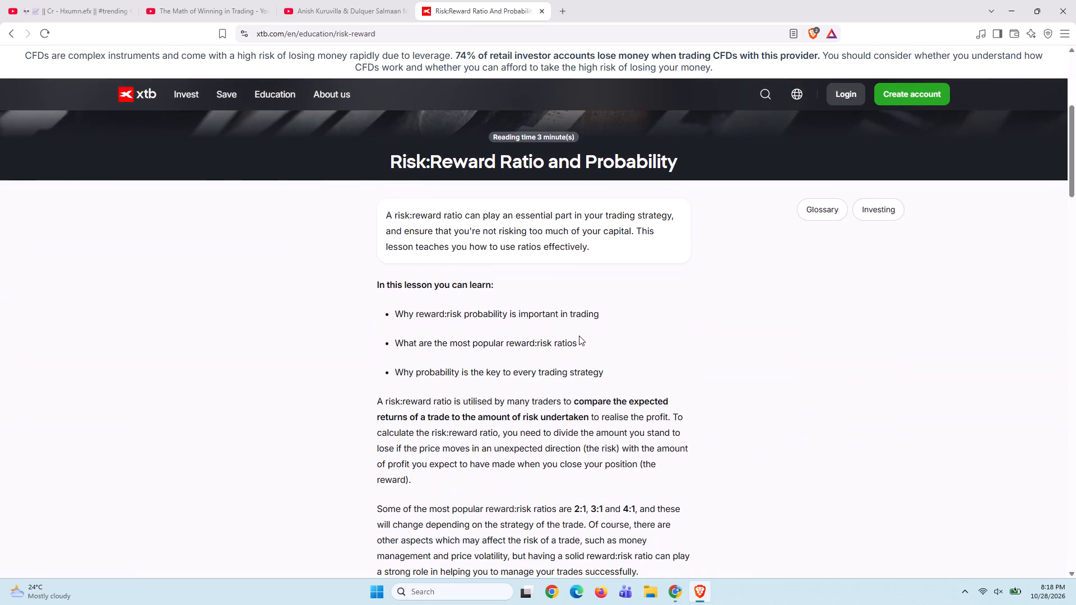
pyautogui.scroll(-17, 579, 336)
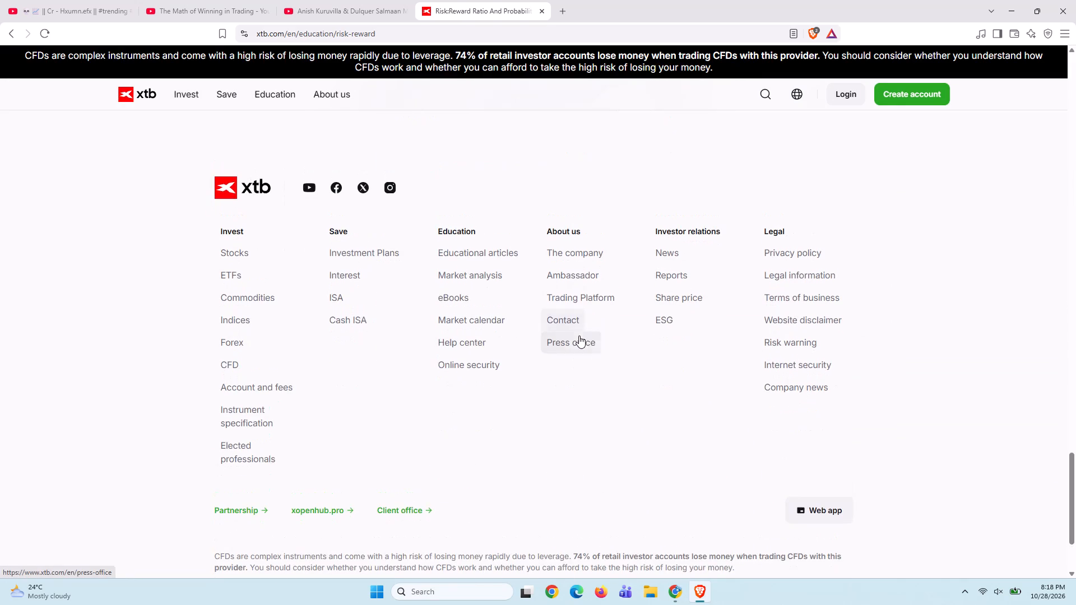
pyautogui.hscroll(7, 579, 336)
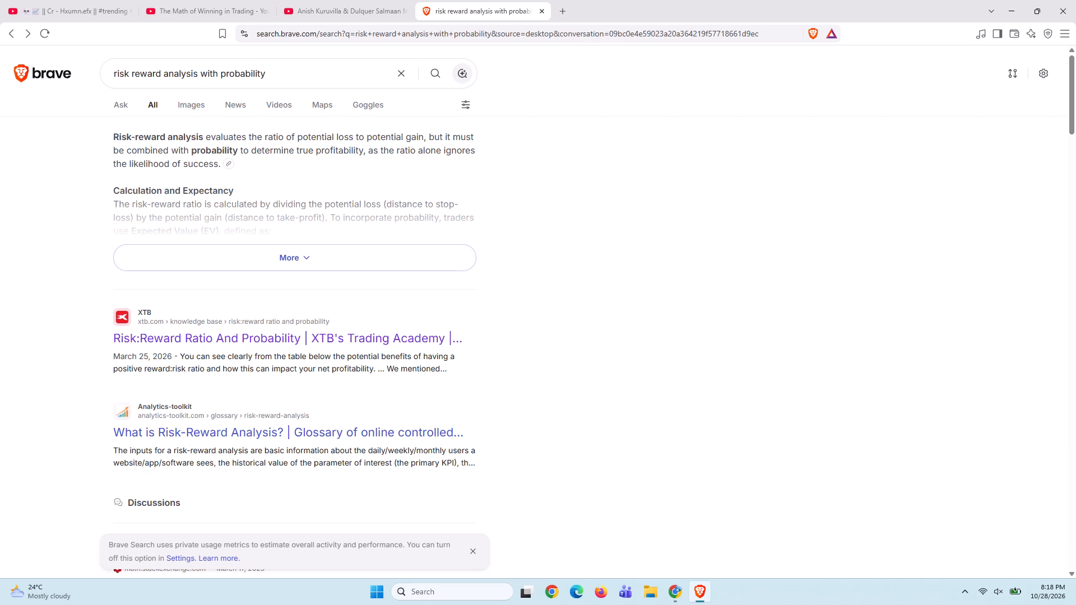
# Extend the web search to "risk reward analysis with probability calculator".
pyautogui.click(313, 68)
pyautogui.press('space')
pyautogui.write('cal')
pyautogui.write('culator')
pyautogui.press('Return')
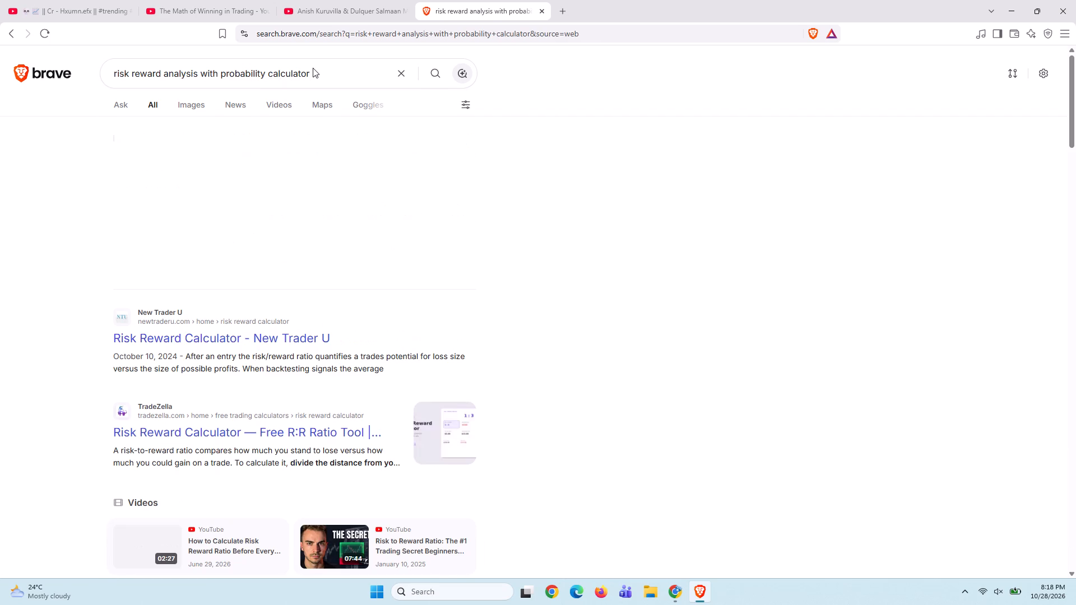
# Open New Trader U's Risk Reward Calculator article and read its table of breakeven win rates by risk and reward.
pyautogui.click(198, 335)
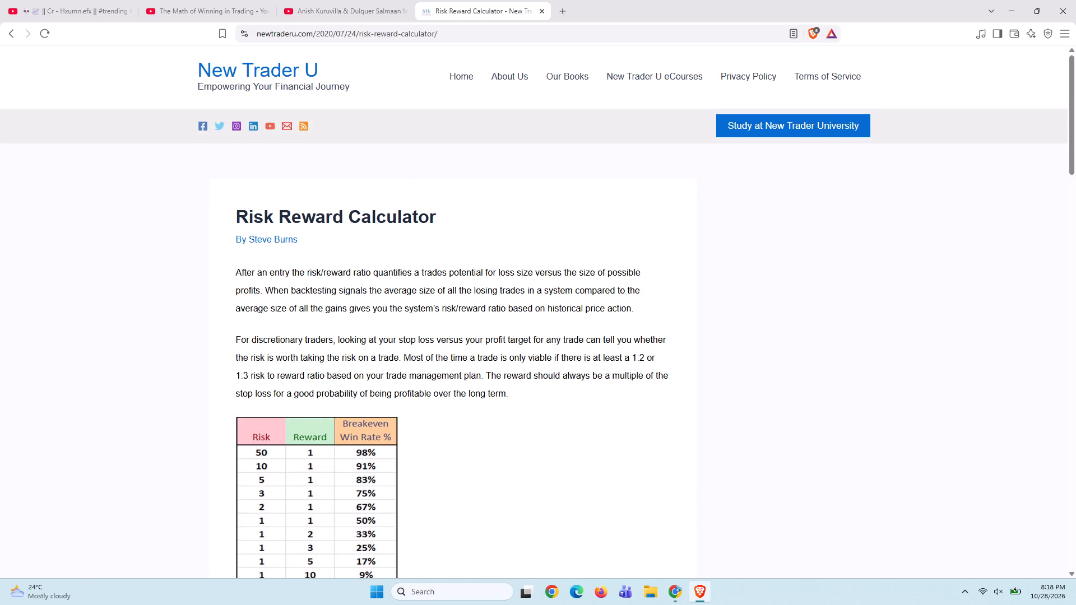
pyautogui.scroll(-1, 491, 376)
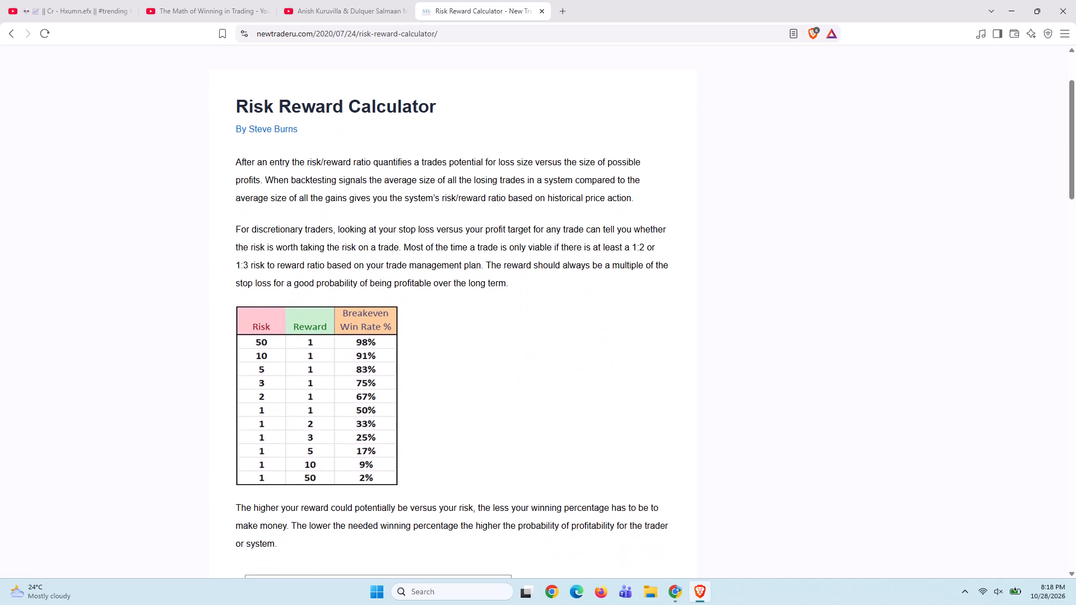
pyautogui.scroll(-5, 491, 376)
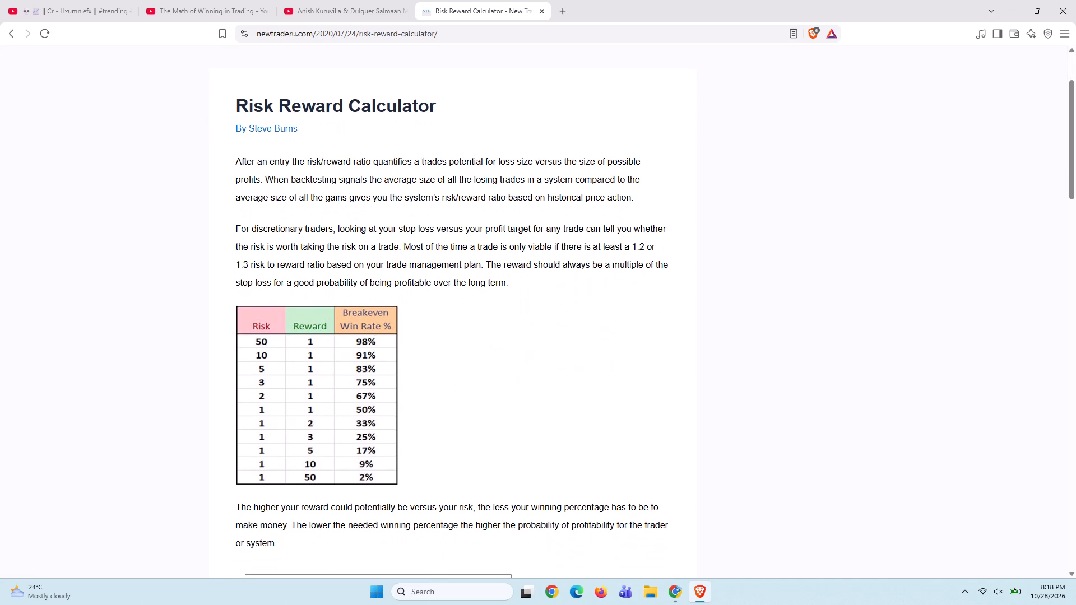
pyautogui.scroll(-5, 491, 376)
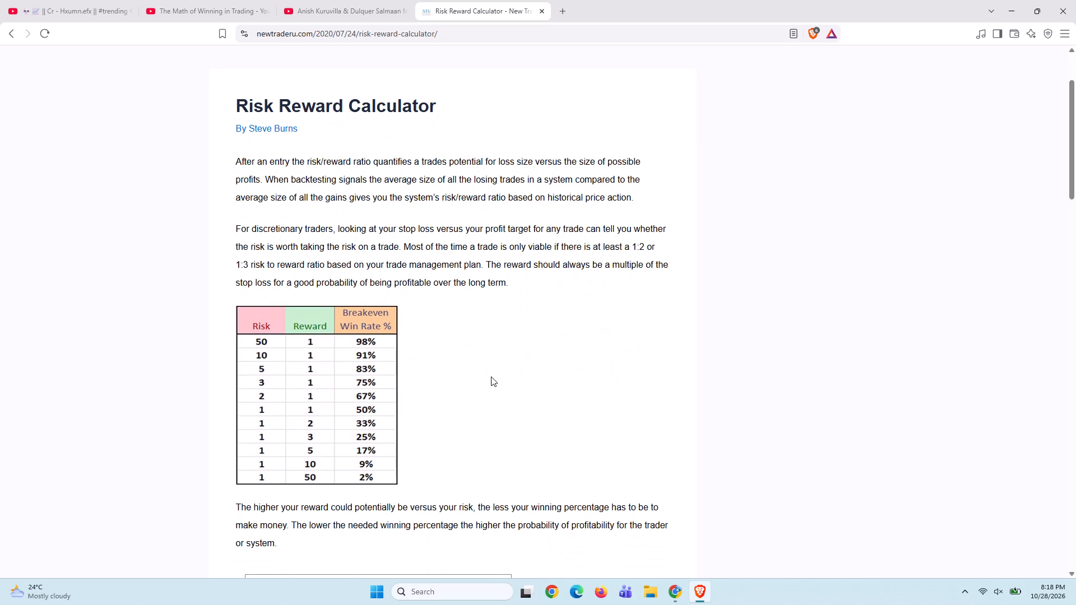
# Return to the XAUUSD chart in Chrome and place a short position with entry at 4,054.30 at 18:40 on 28 October.
pyautogui.click(675, 591)
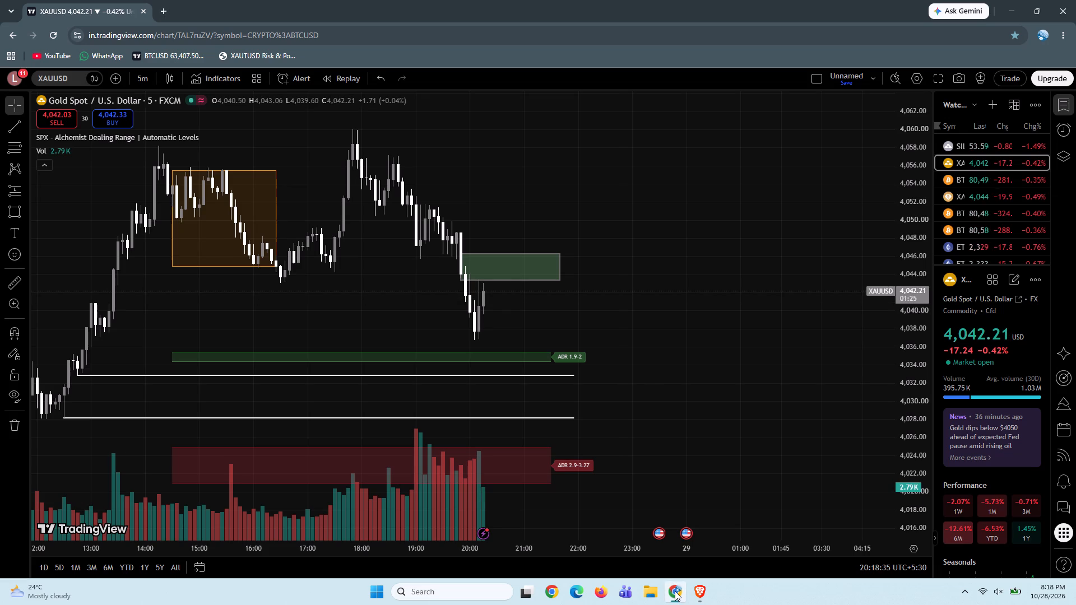
pyautogui.click(650, 300)
pyautogui.moveTo(613, 313); pyautogui.dragTo(639, 320)
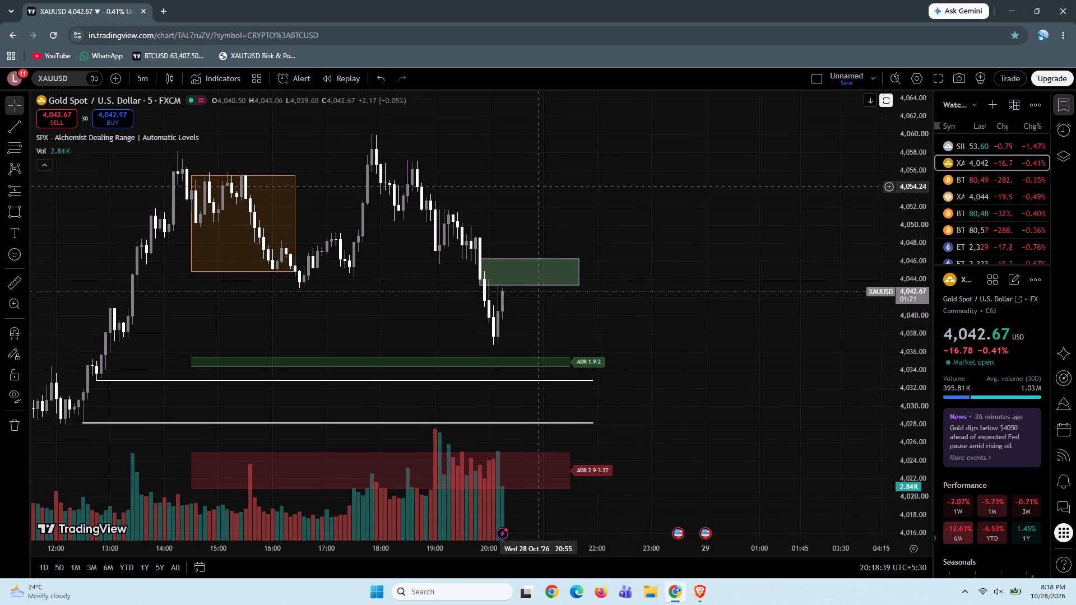
pyautogui.moveTo(536, 187); pyautogui.dragTo(595, 208)
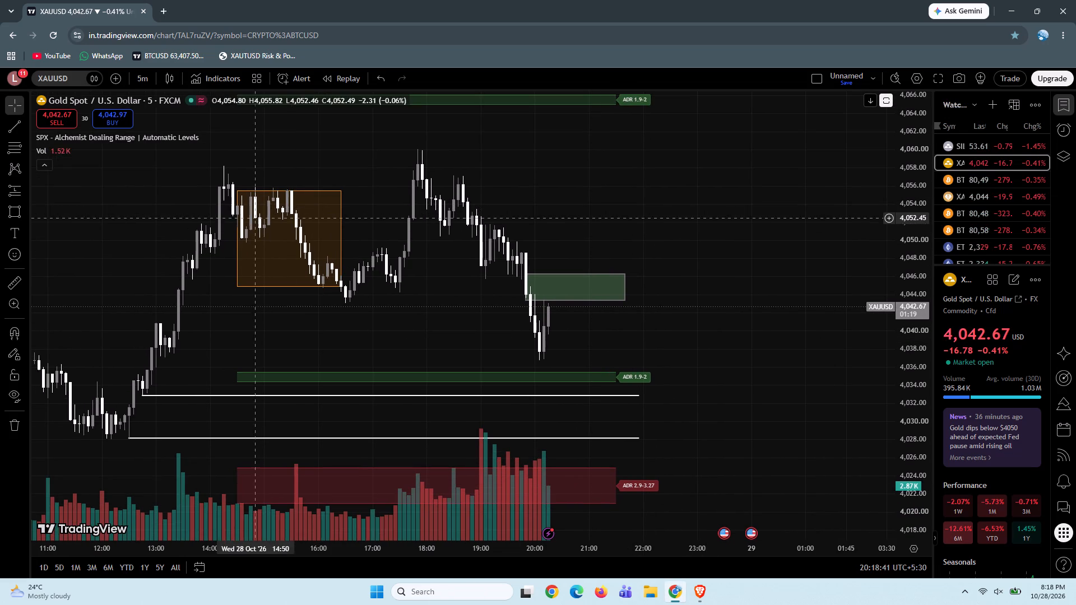
pyautogui.click(25, 192)
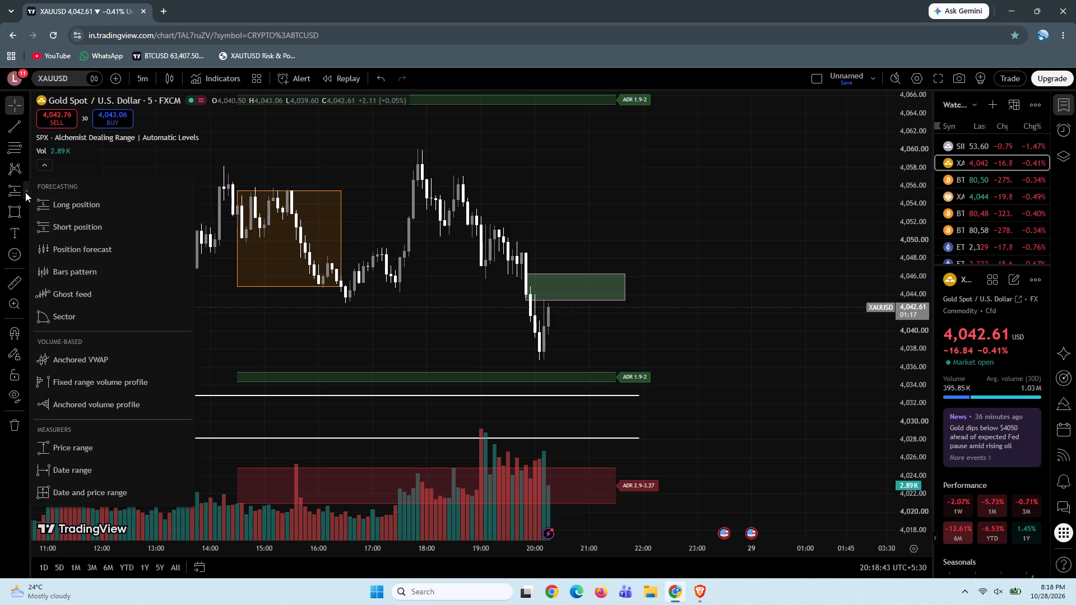
pyautogui.click(49, 230)
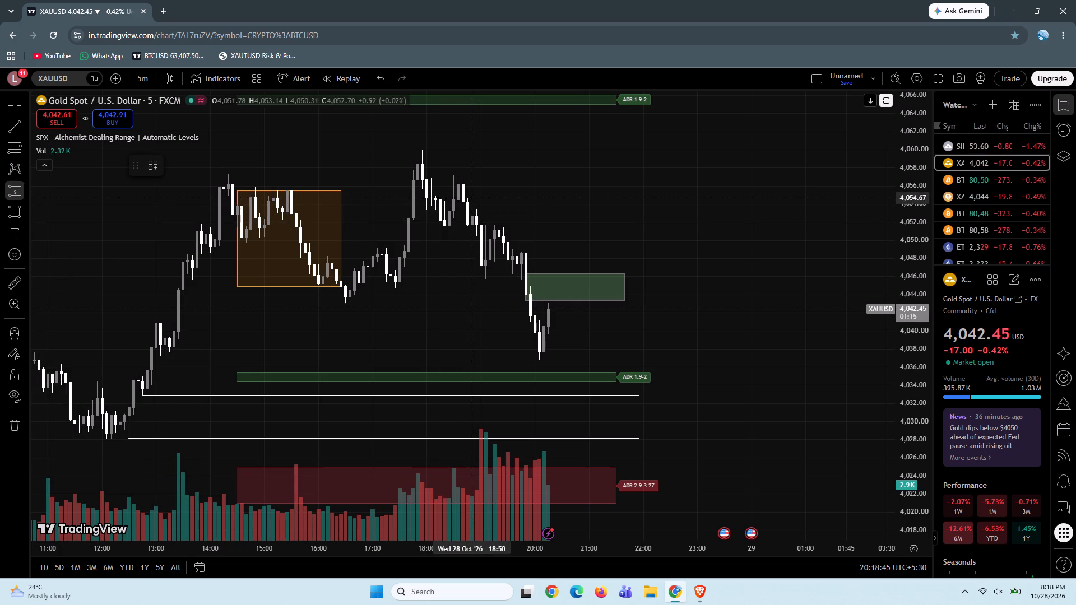
pyautogui.click(463, 201)
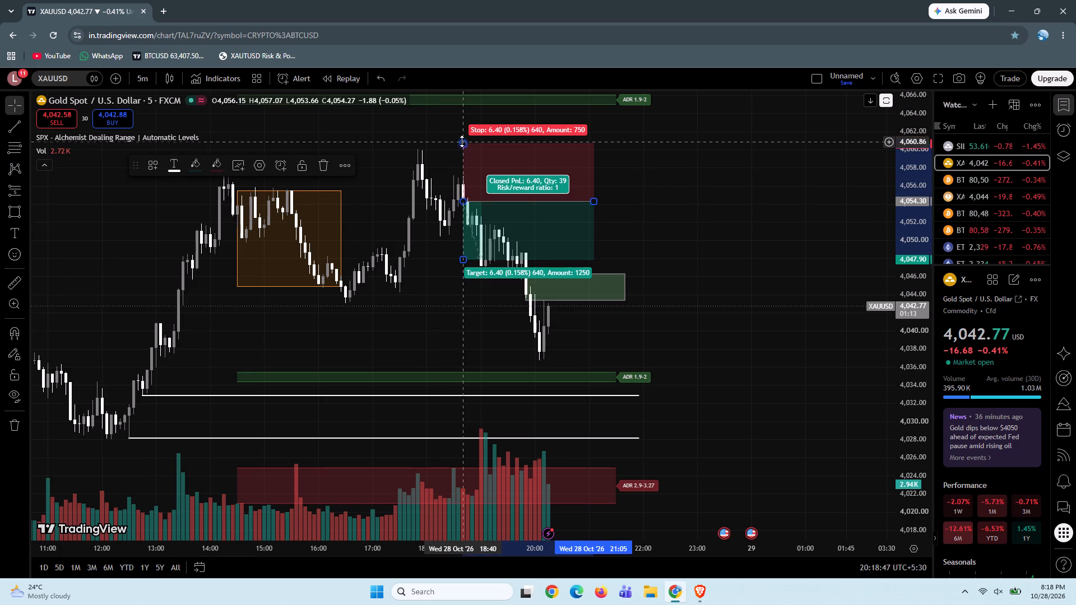
# Set the short position's stop to 4,057.52 and its target to 4,041.44.
pyautogui.moveTo(462, 141); pyautogui.dragTo(425, 172)
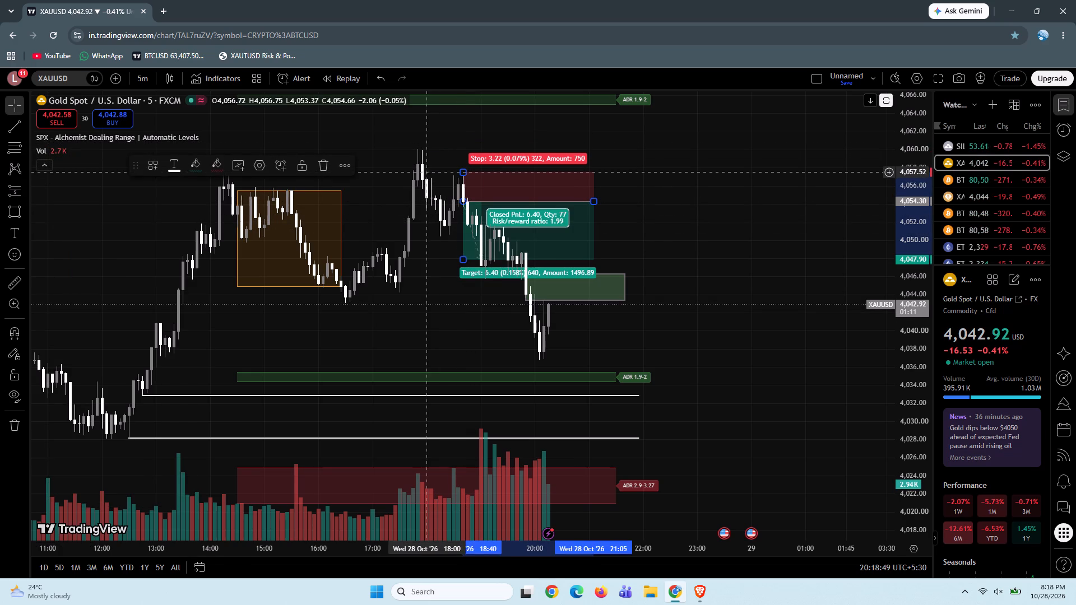
pyautogui.moveTo(463, 259); pyautogui.dragTo(459, 325)
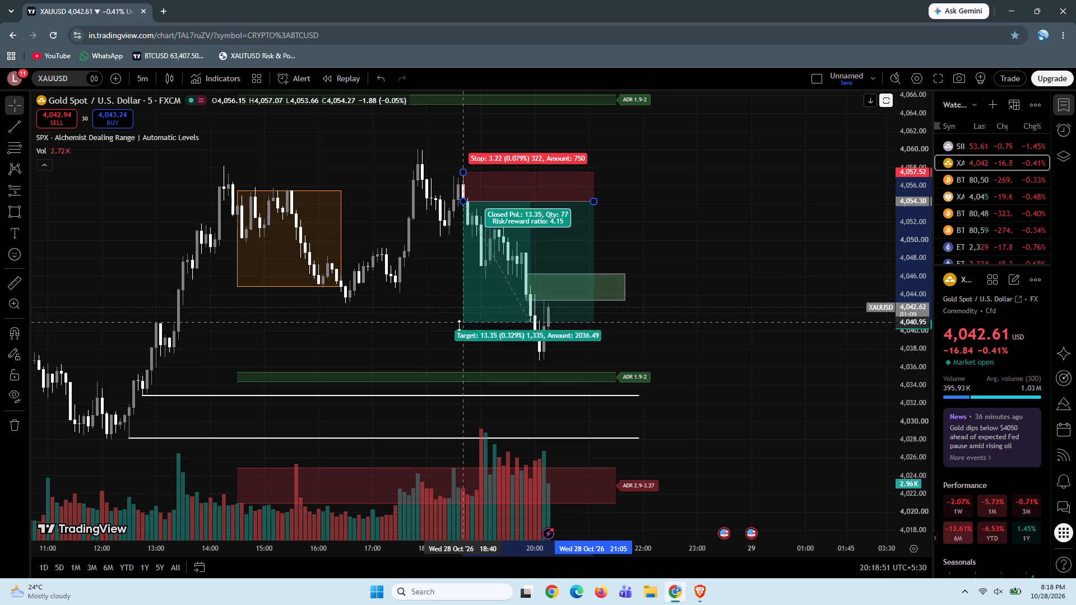
pyautogui.moveTo(459, 325); pyautogui.dragTo(465, 330)
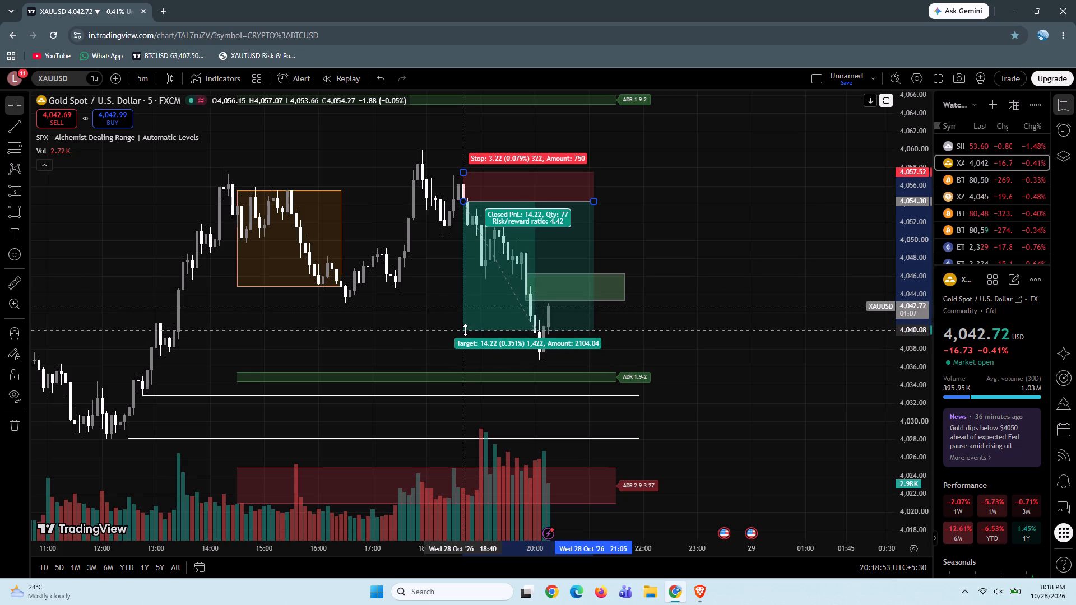
pyautogui.moveTo(465, 330); pyautogui.dragTo(465, 337)
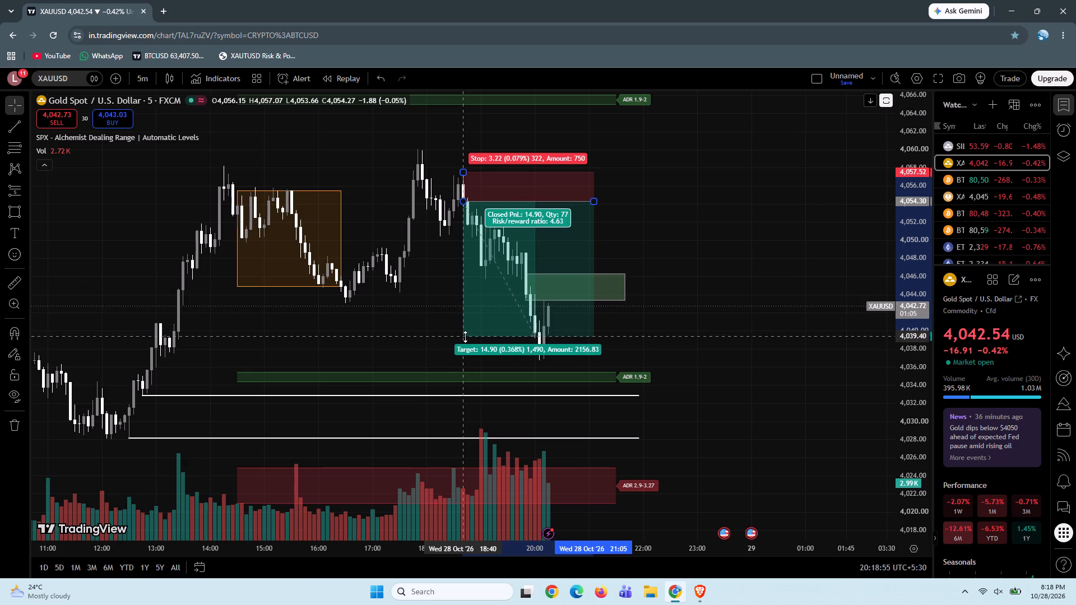
pyautogui.moveTo(465, 337); pyautogui.dragTo(474, 311)
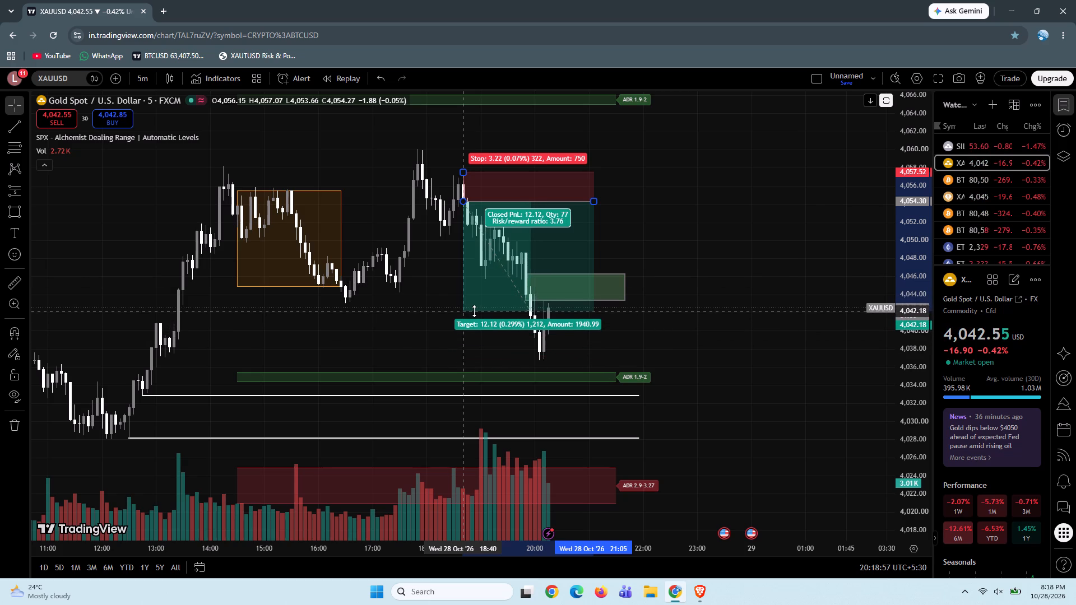
pyautogui.moveTo(474, 311); pyautogui.dragTo(474, 318)
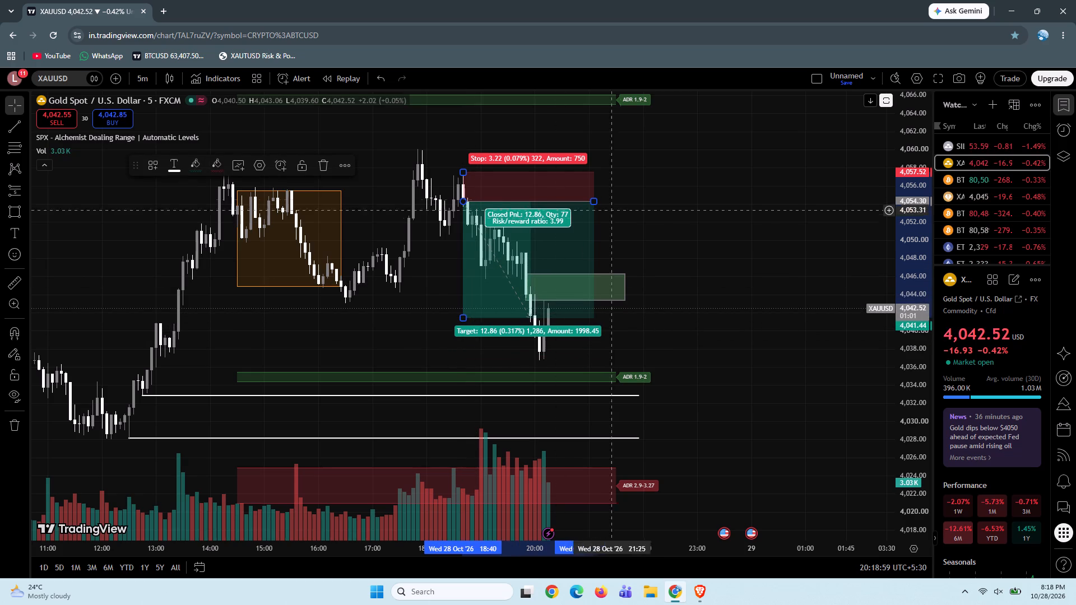
pyautogui.click(630, 193)
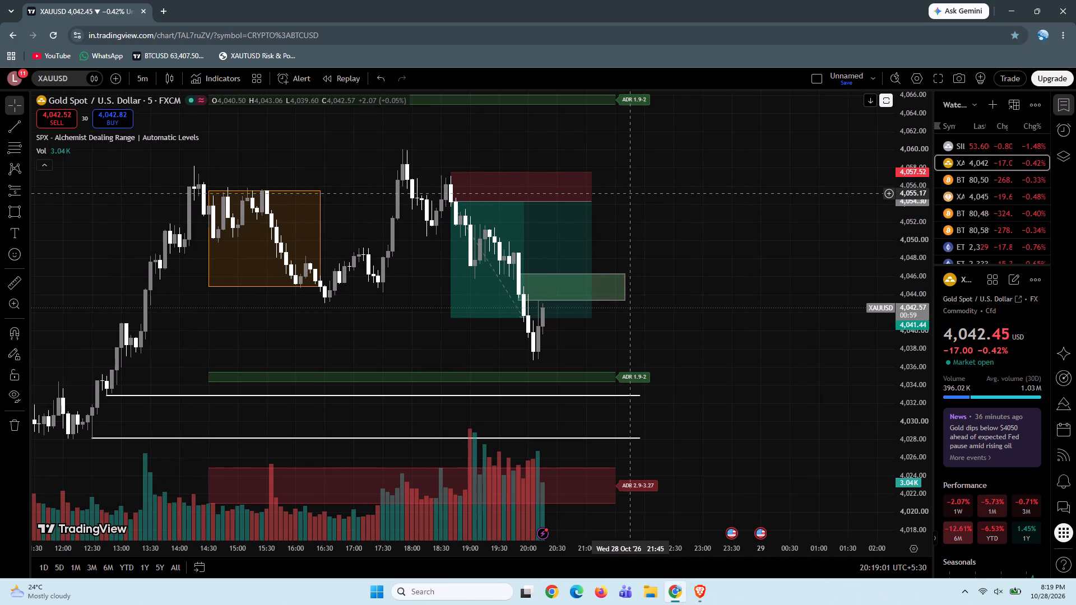
# Switch the chart to XAUTUSD.P from the watchlist and examine its latest candles against the ADR zones.
pyautogui.moveTo(689, 219); pyautogui.dragTo(632, 232)
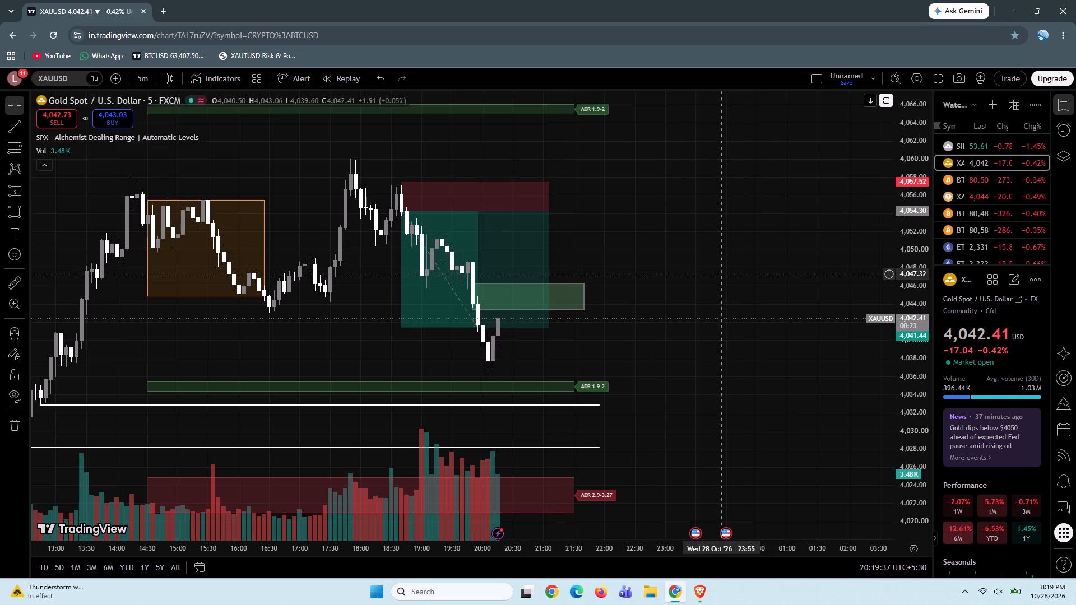
pyautogui.click(973, 192)
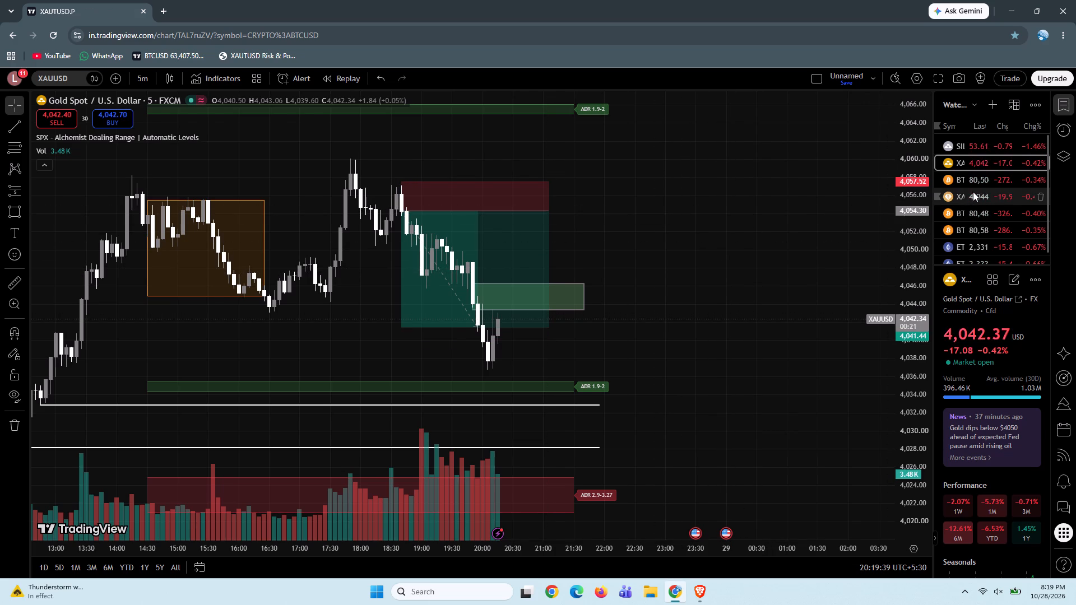
pyautogui.moveTo(927, 373); pyautogui.dragTo(949, 0)
pyautogui.moveTo(640, 241); pyautogui.dragTo(687, 168)
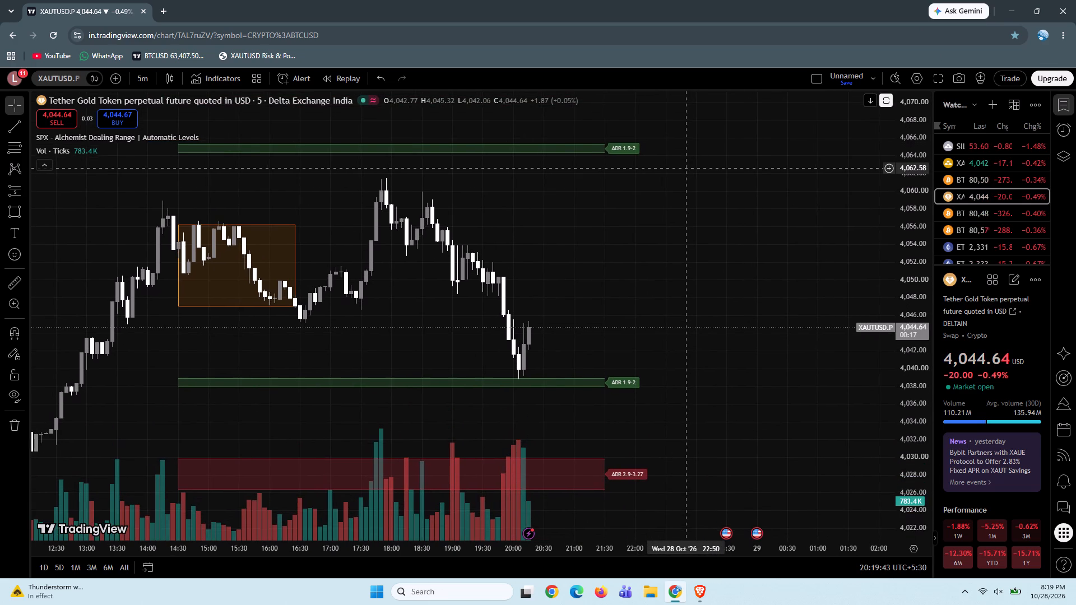
# Place a short position on the XAUTUSD.P chart with its entry at 4,055.44 at 18:50 on 28 October.
pyautogui.moveTo(691, 235); pyautogui.dragTo(709, 250)
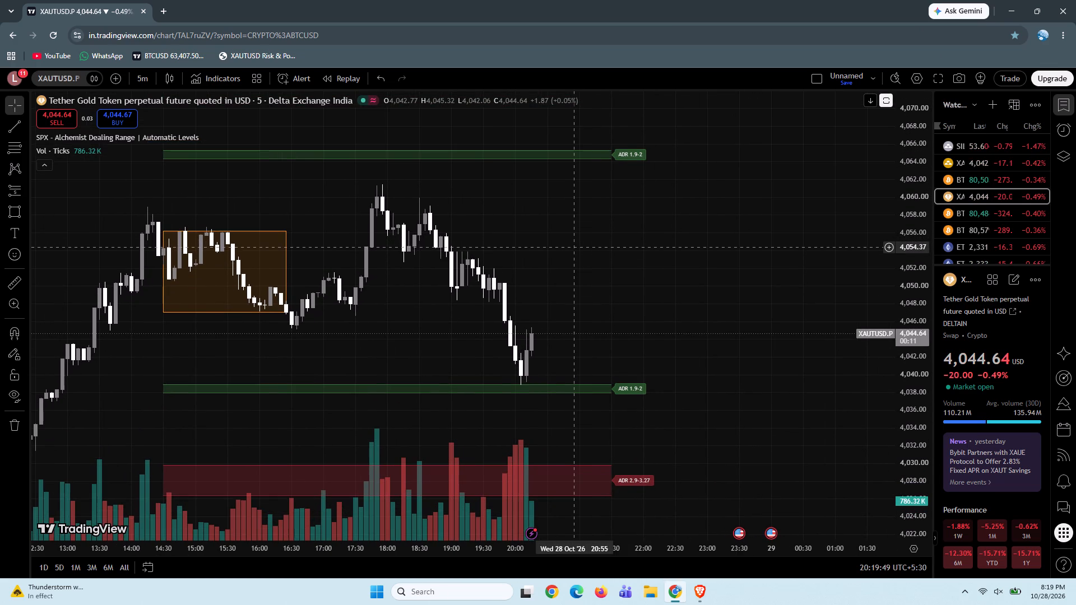
pyautogui.click(18, 189)
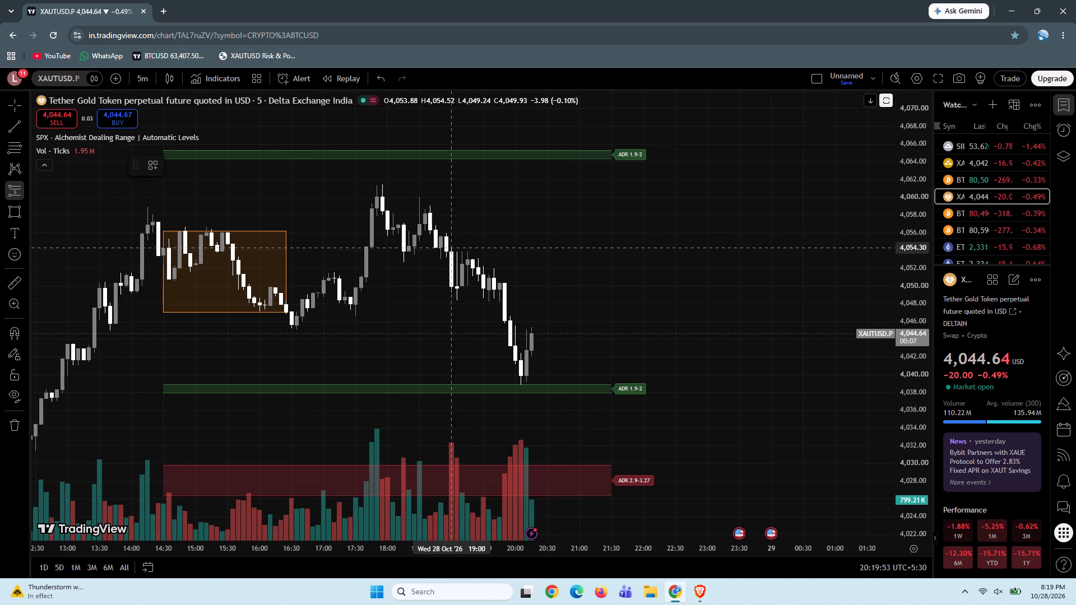
pyautogui.click(448, 252)
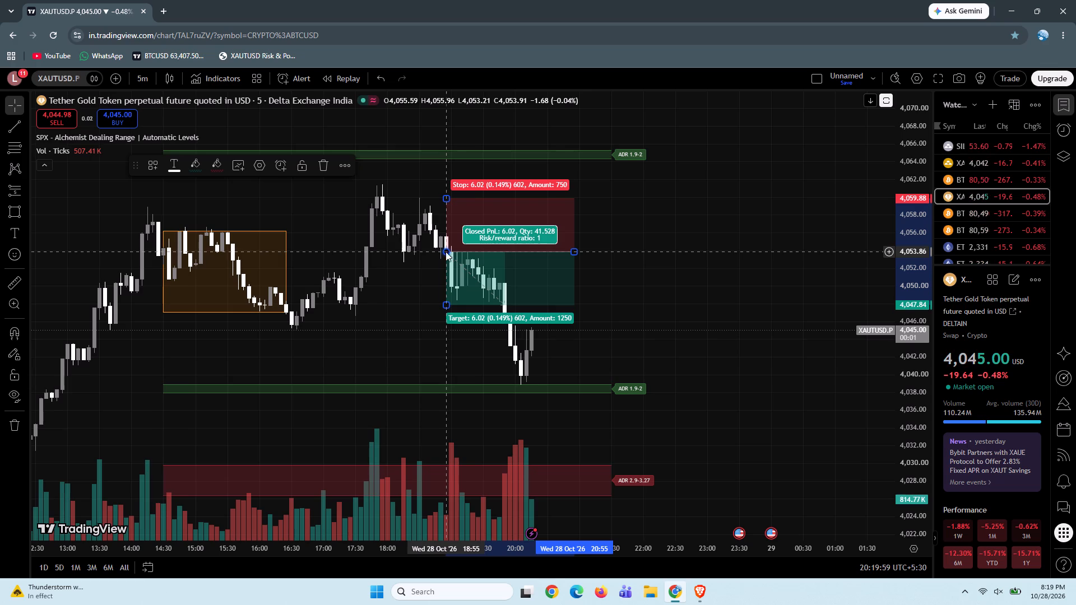
pyautogui.moveTo(446, 252); pyautogui.dragTo(440, 238)
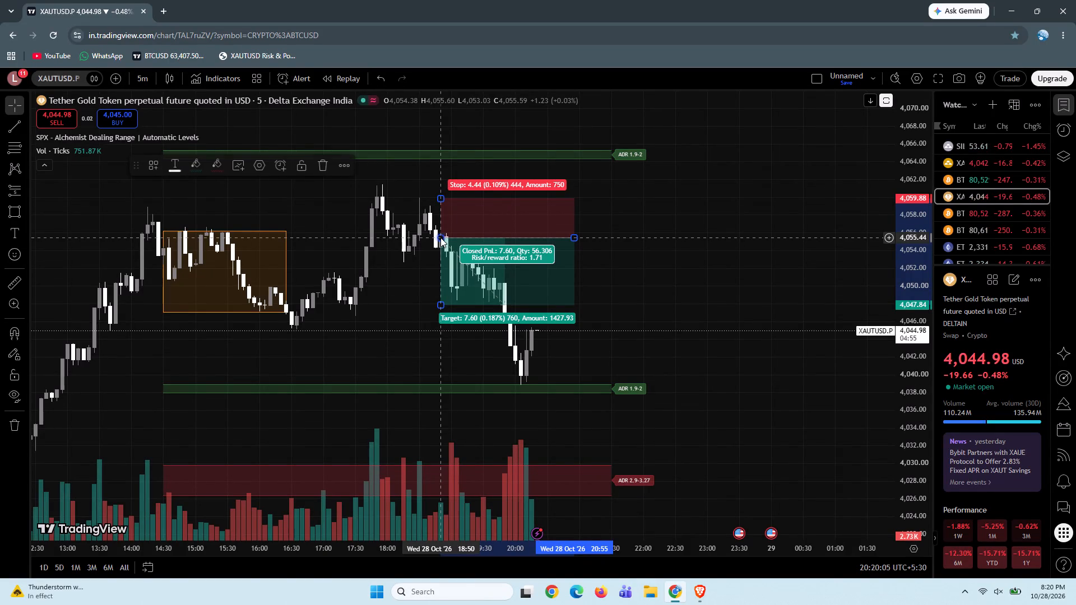
pyautogui.click(660, 280)
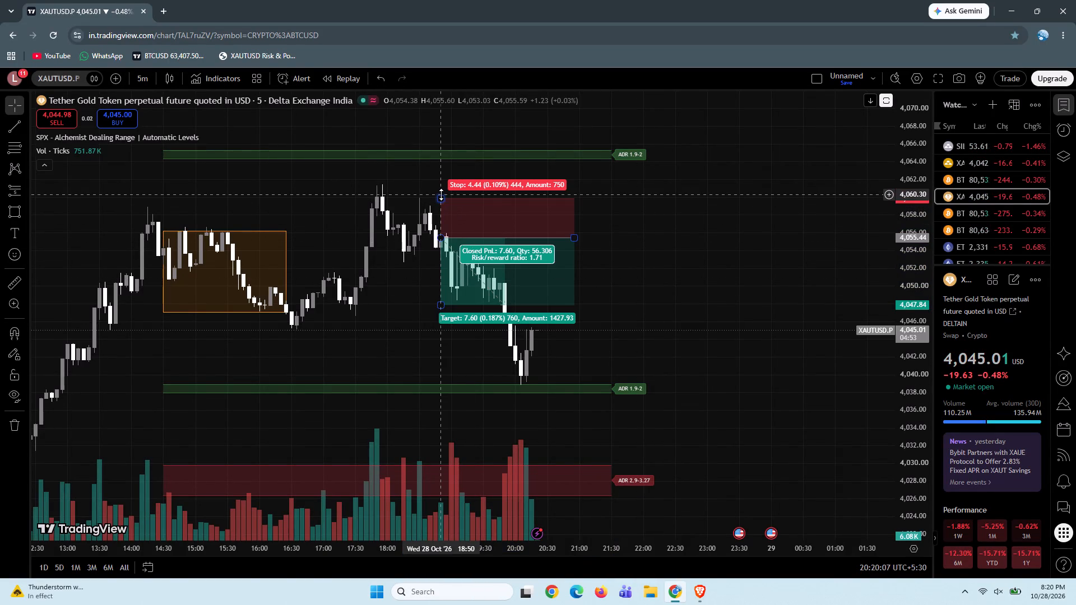
# Set the short position's stop to 4,060.43 and its target to 4,039.34, just above the lower ADR 1.9-2 zone.
pyautogui.click(441, 194)
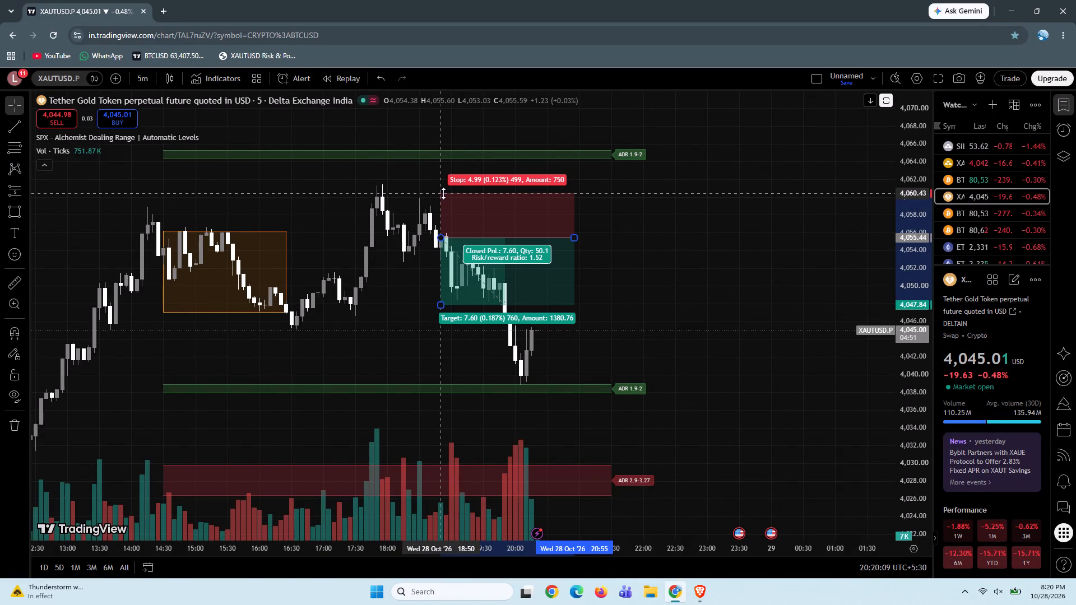
pyautogui.moveTo(443, 306); pyautogui.dragTo(444, 353)
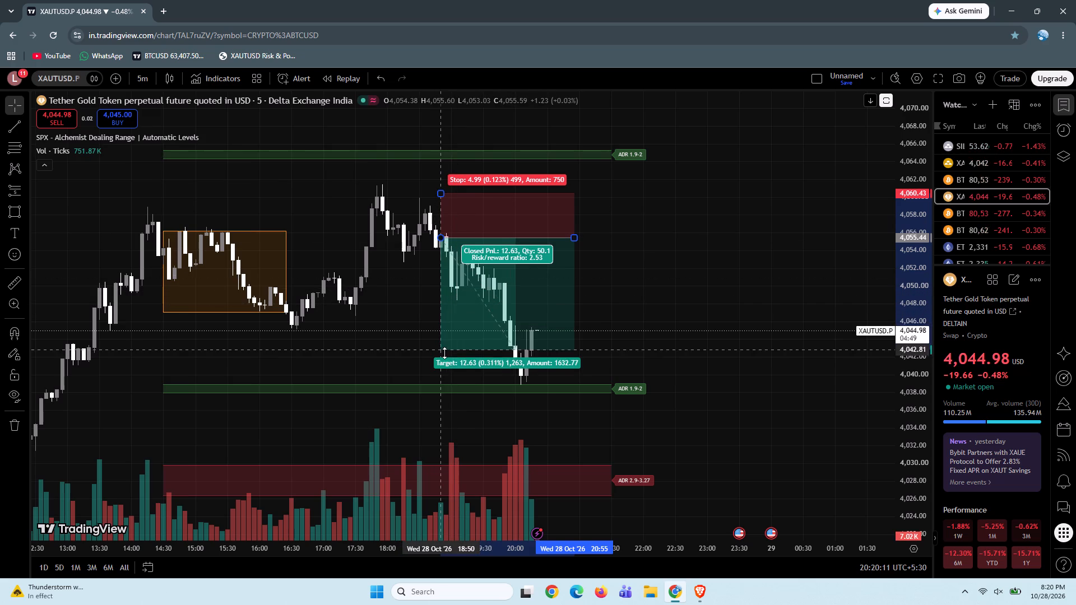
pyautogui.moveTo(444, 353); pyautogui.dragTo(446, 380)
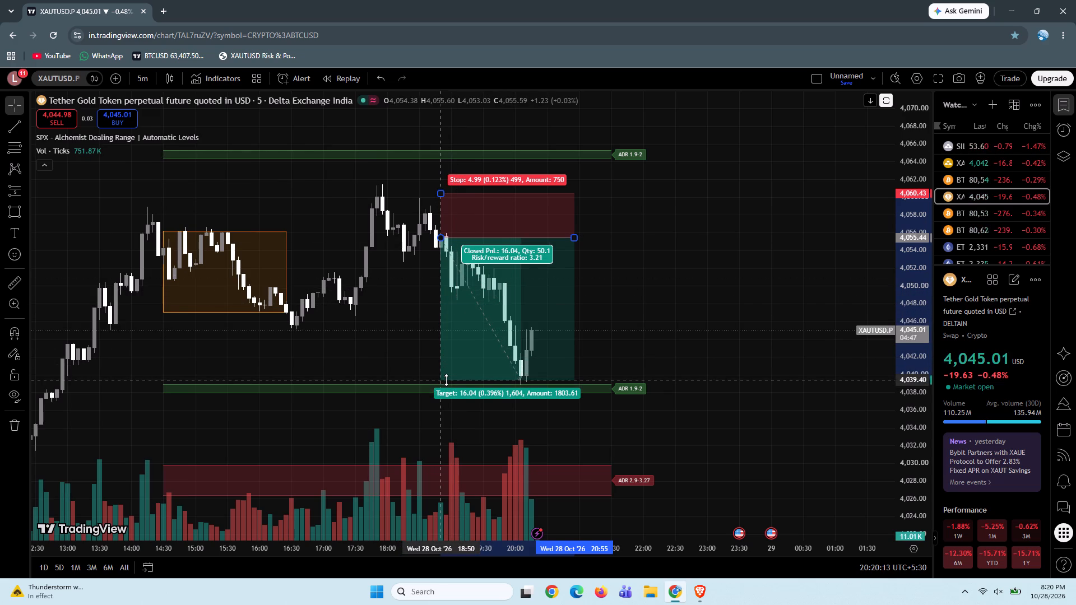
pyautogui.moveTo(446, 380); pyautogui.dragTo(448, 380)
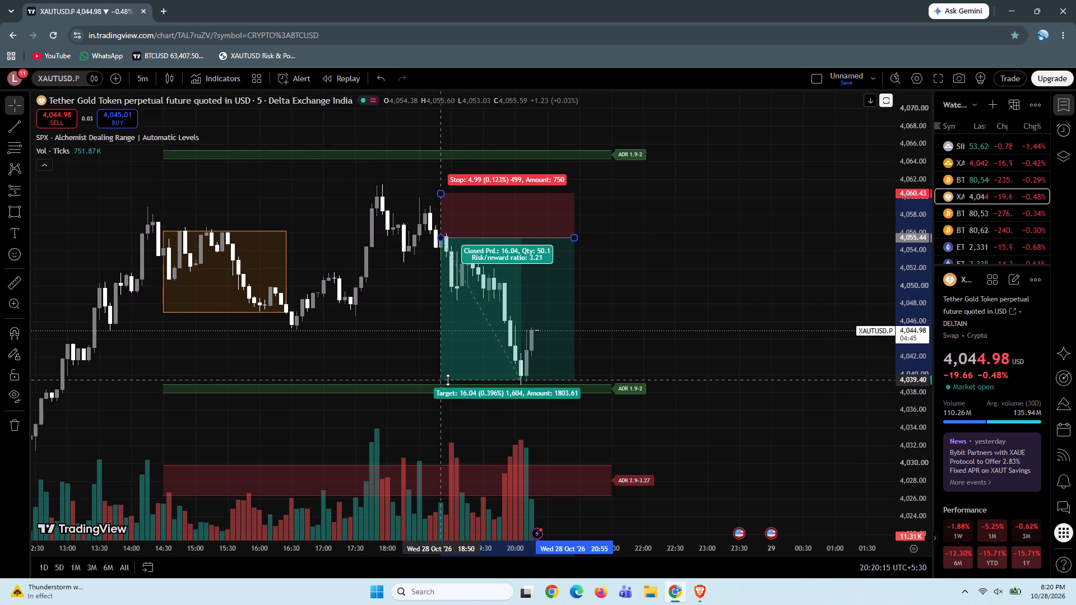
pyautogui.moveTo(448, 380); pyautogui.dragTo(448, 380)
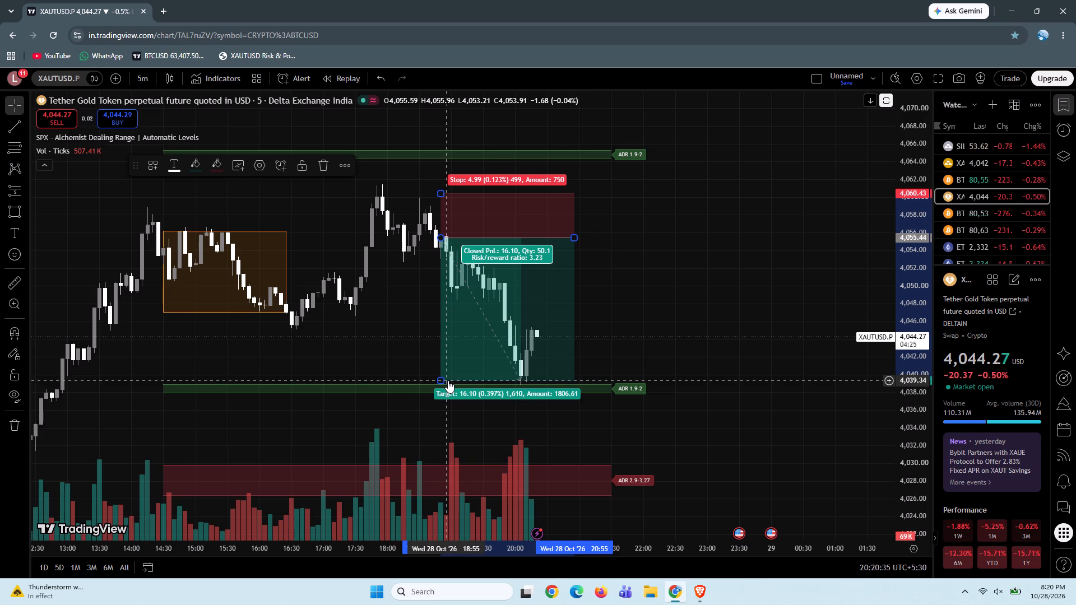
# Switch to Brave and review the Risk Reward Calculator article's breakeven win rate table and risk:reward versus winrate graph.
pyautogui.click(707, 593)
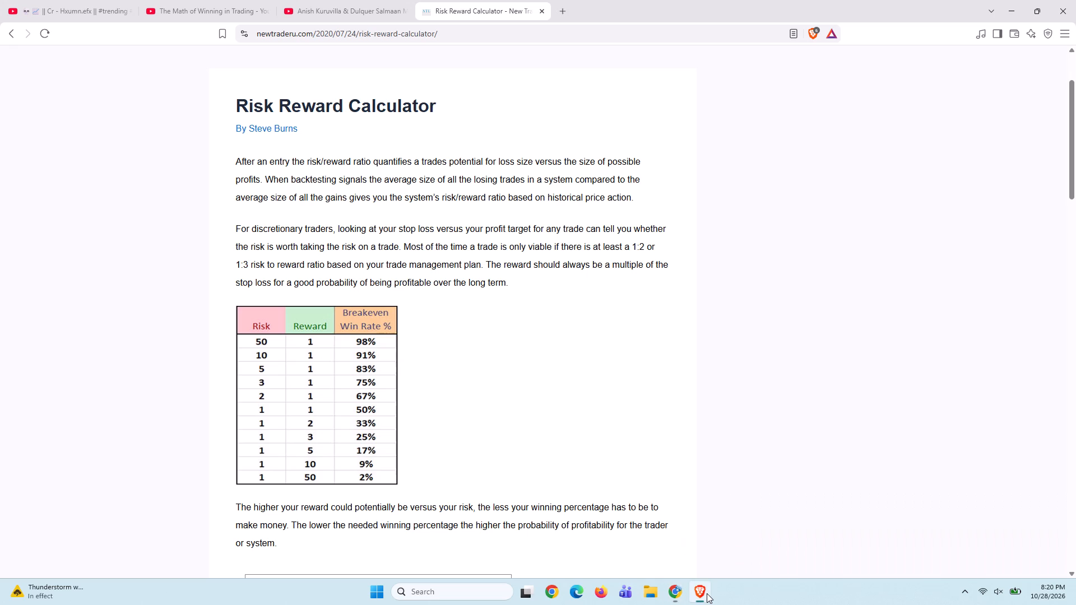
pyautogui.scroll(-1, 521, 399)
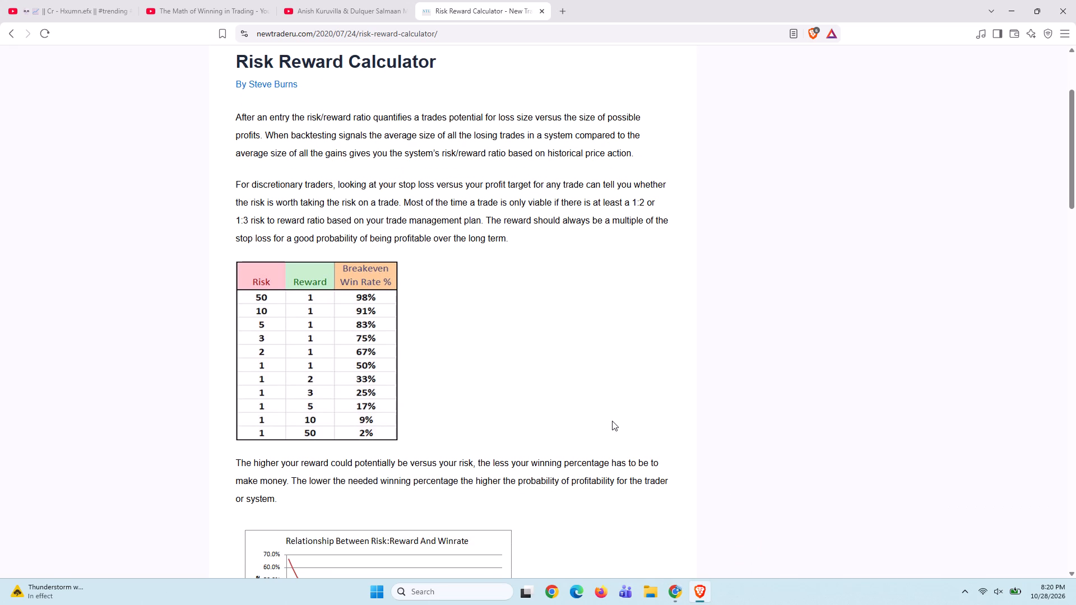
pyautogui.scroll(-4, 612, 421)
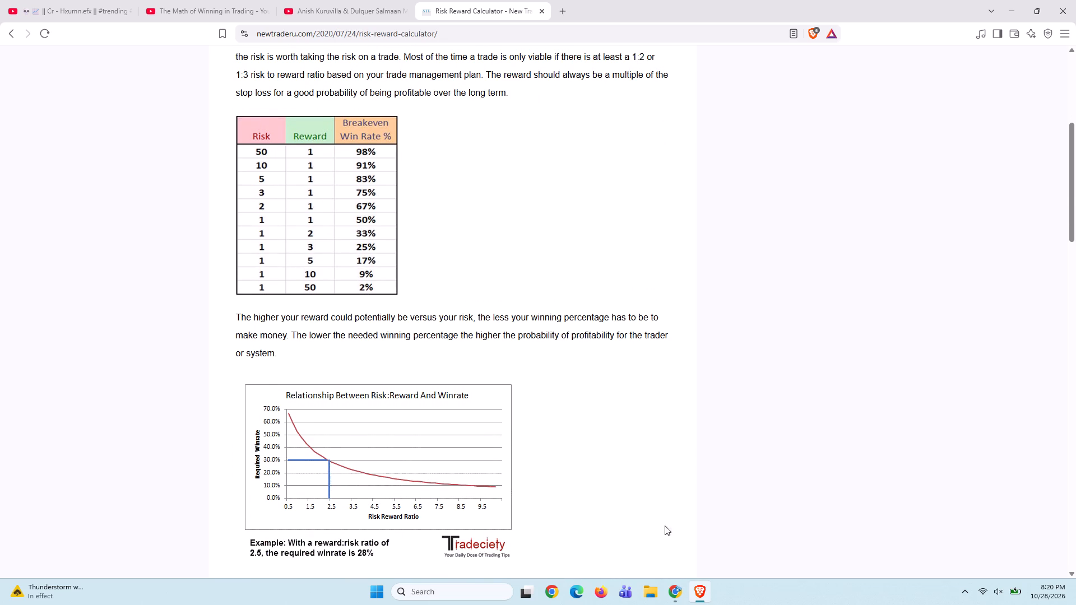
# Return to the XAUTUSD.P chart in Chrome and extend the short position's target to 4,030.12, just above the ADR 2.9-3.27 zone.
pyautogui.click(680, 604)
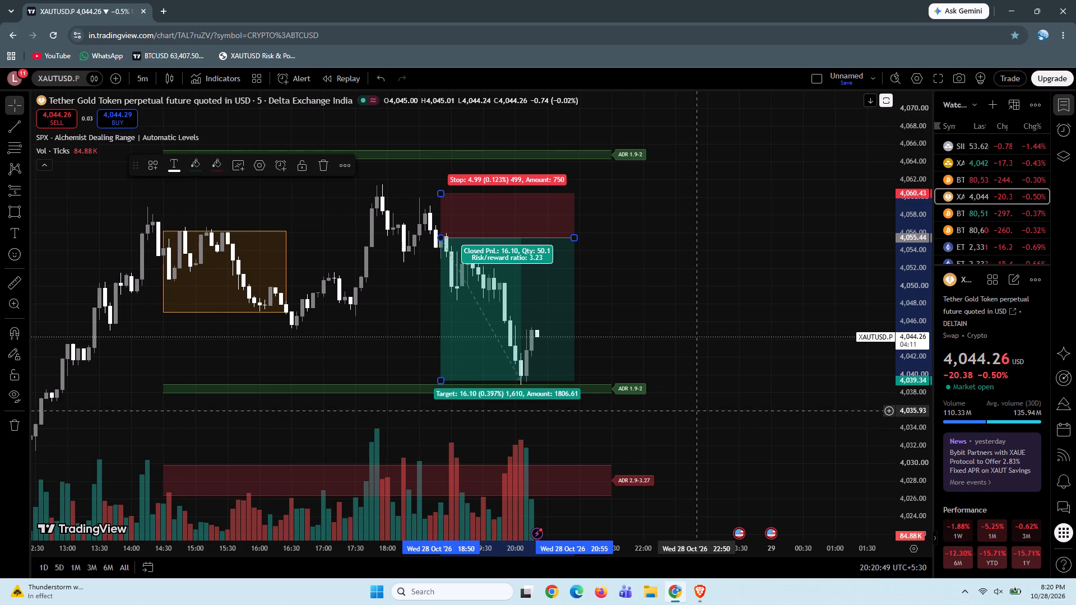
pyautogui.moveTo(698, 411); pyautogui.dragTo(695, 383)
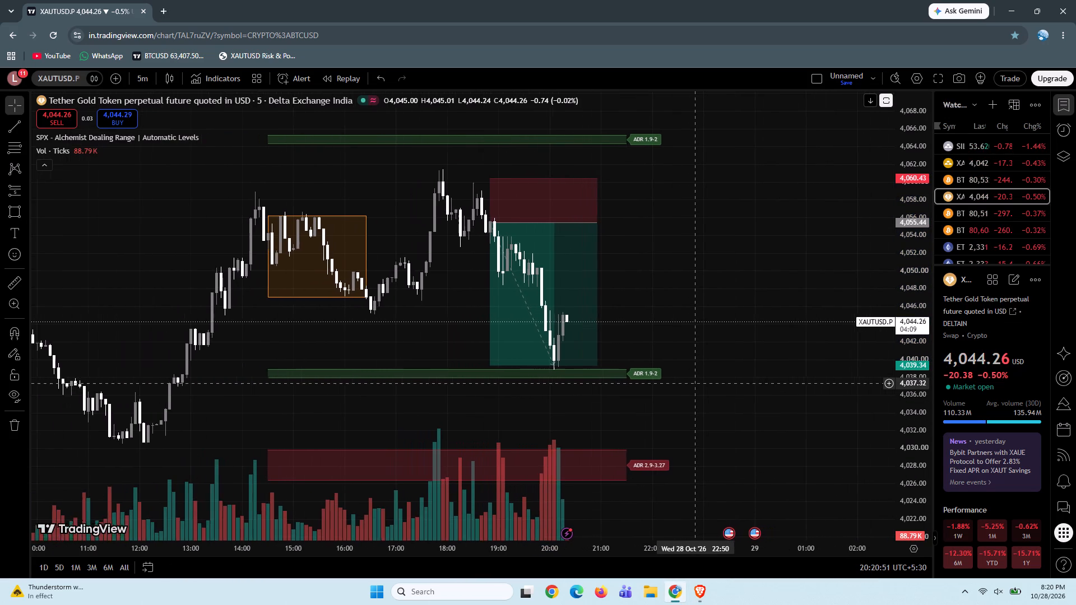
pyautogui.moveTo(699, 450); pyautogui.dragTo(692, 411)
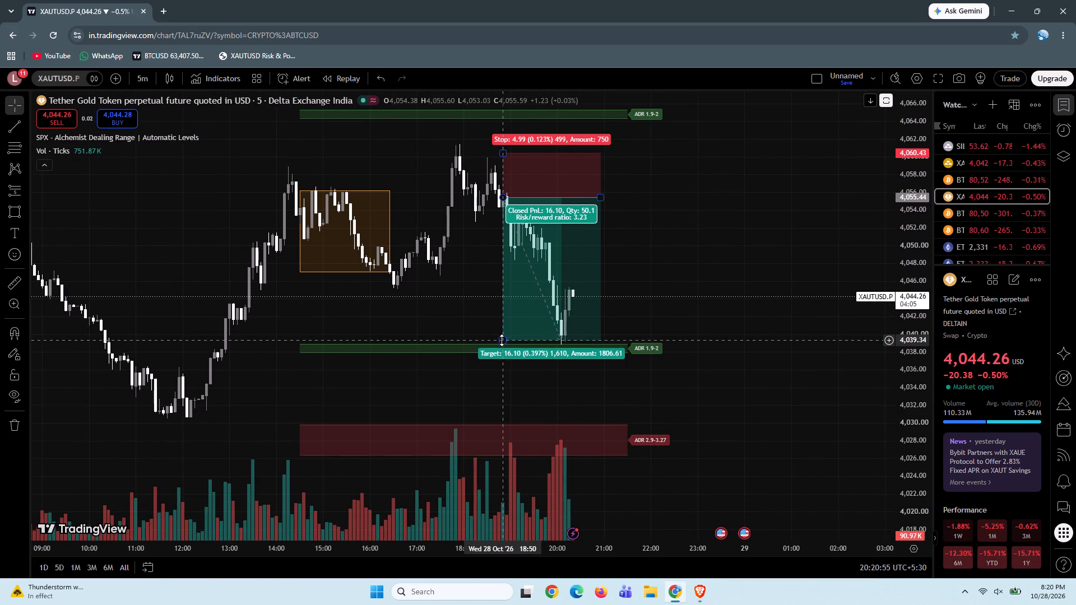
pyautogui.moveTo(502, 340); pyautogui.dragTo(500, 411)
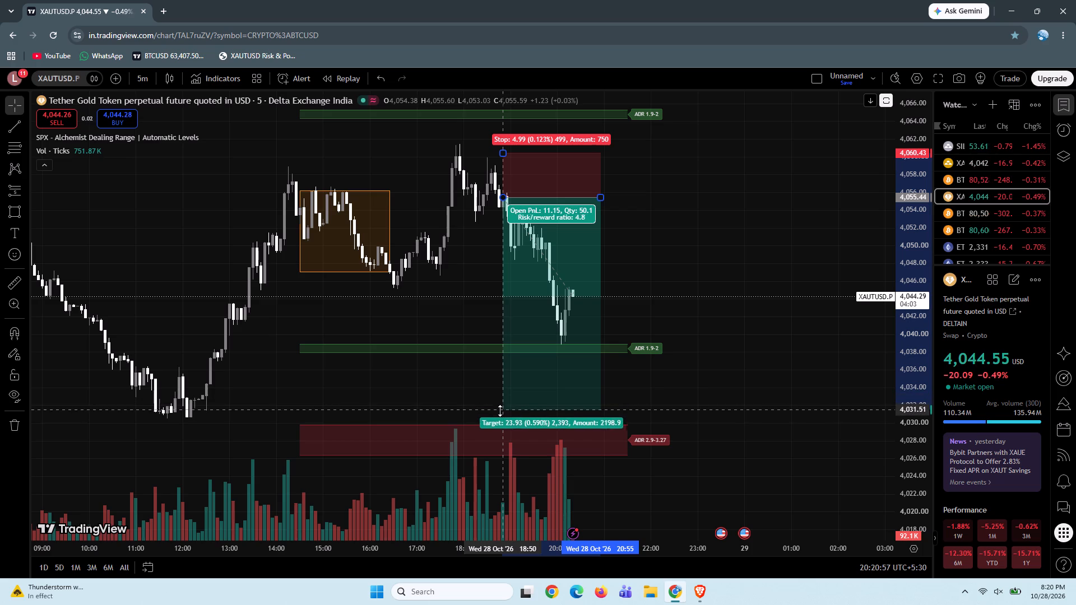
pyautogui.moveTo(500, 411); pyautogui.dragTo(500, 424)
pyautogui.click(740, 242)
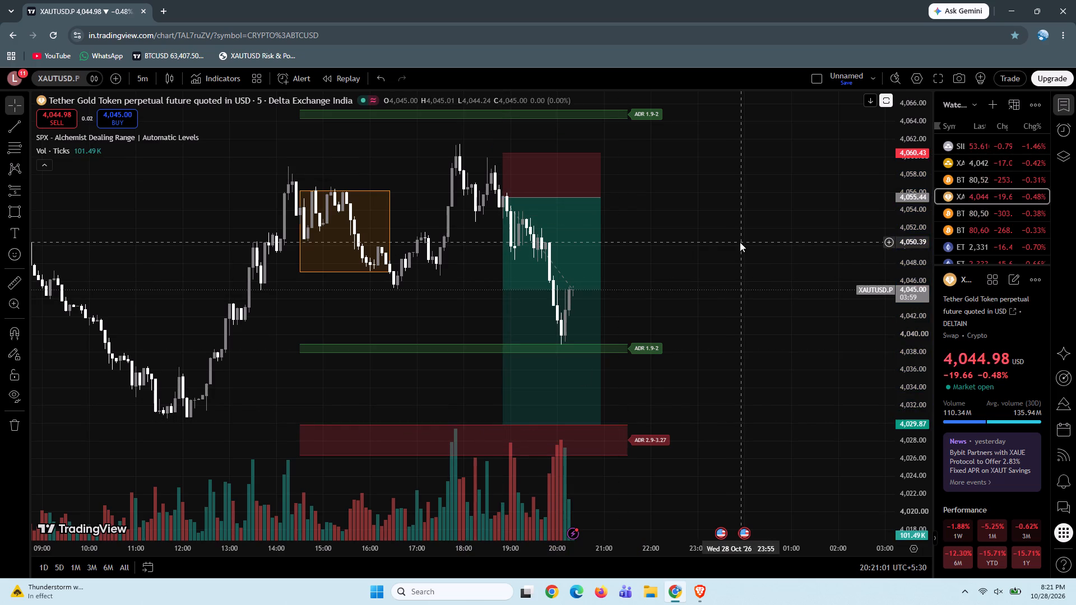
pyautogui.click(501, 424)
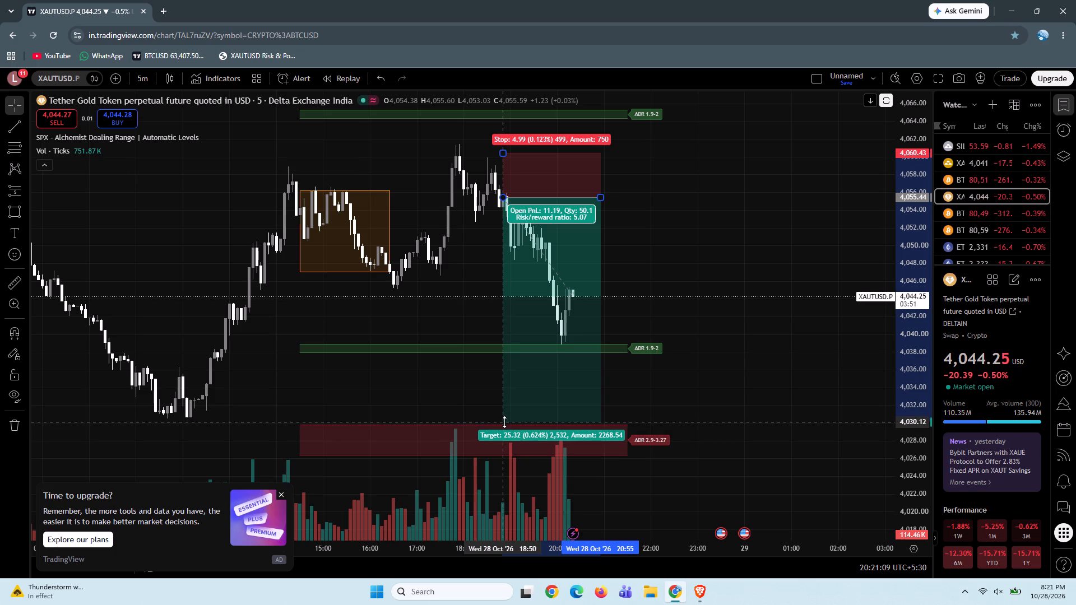
pyautogui.click(675, 401)
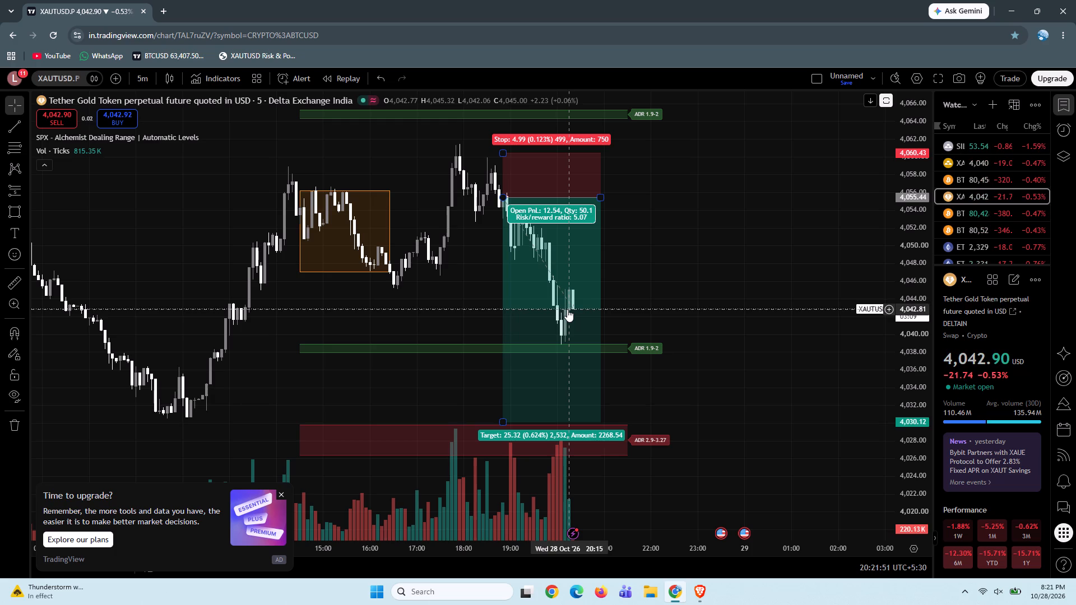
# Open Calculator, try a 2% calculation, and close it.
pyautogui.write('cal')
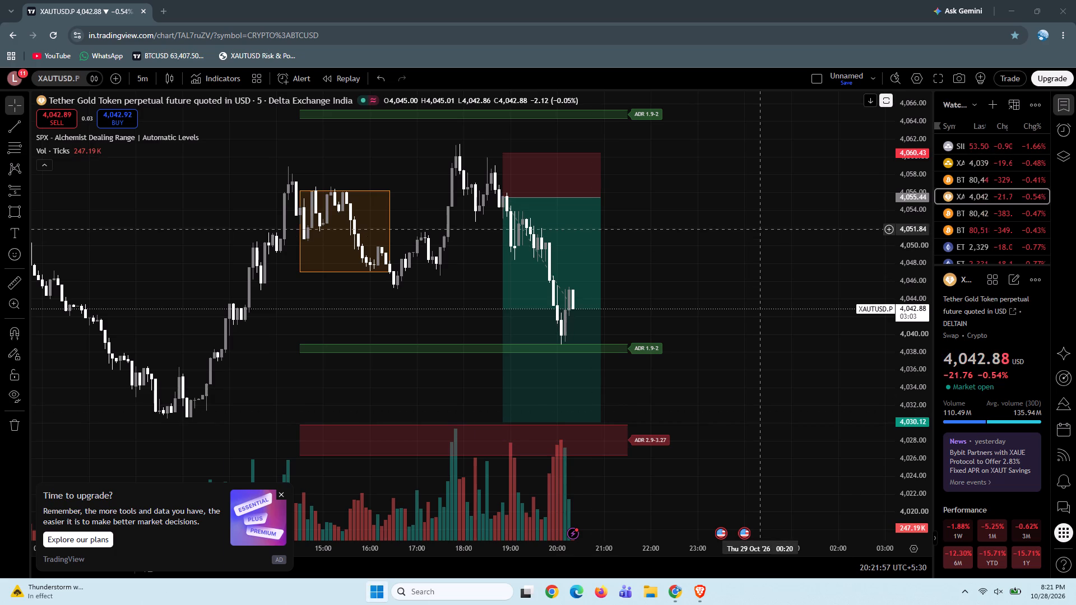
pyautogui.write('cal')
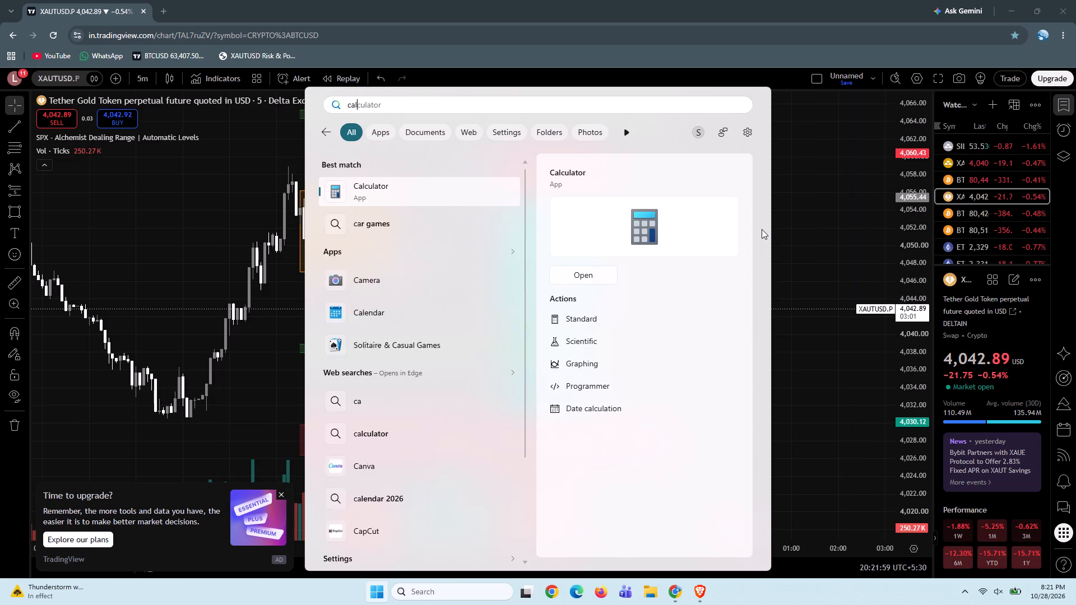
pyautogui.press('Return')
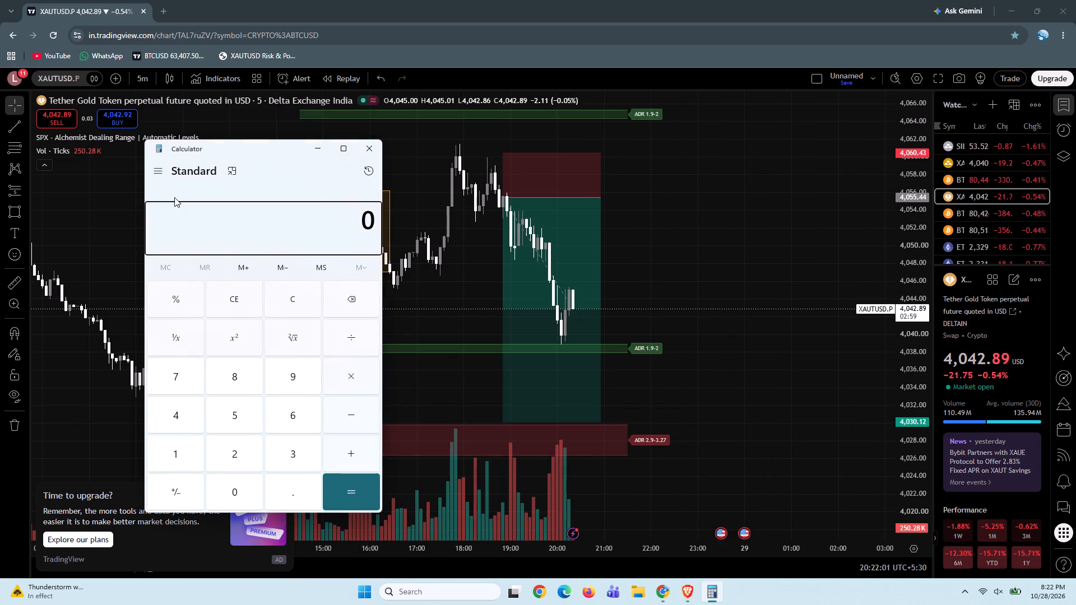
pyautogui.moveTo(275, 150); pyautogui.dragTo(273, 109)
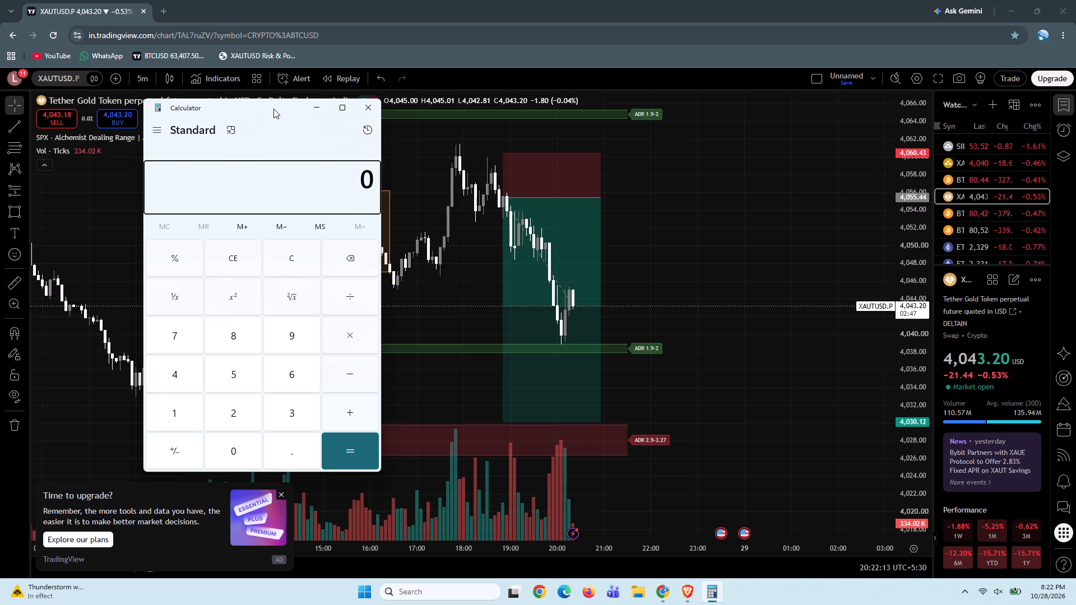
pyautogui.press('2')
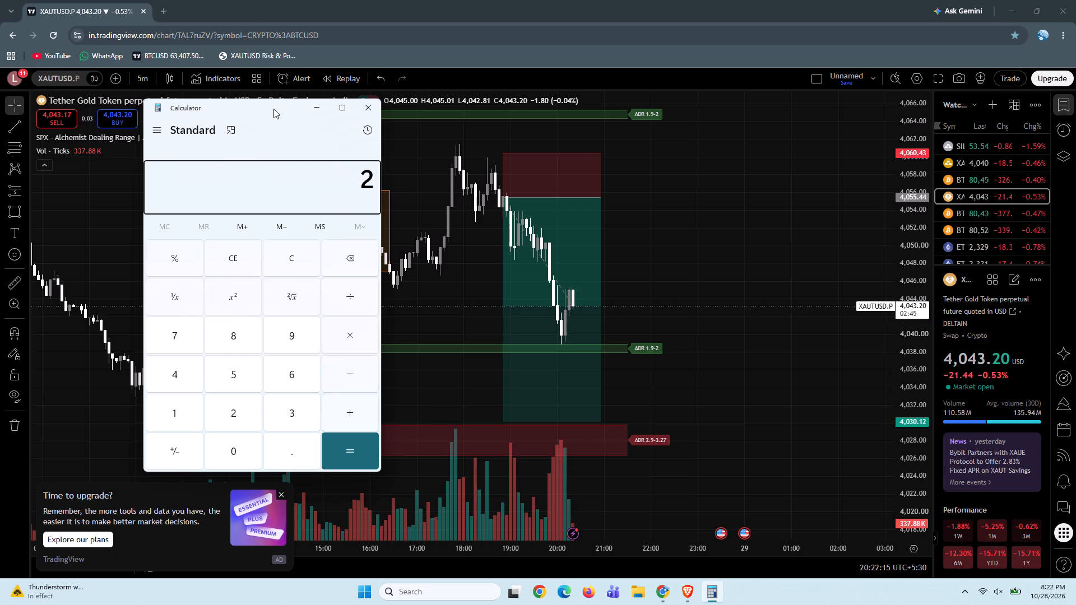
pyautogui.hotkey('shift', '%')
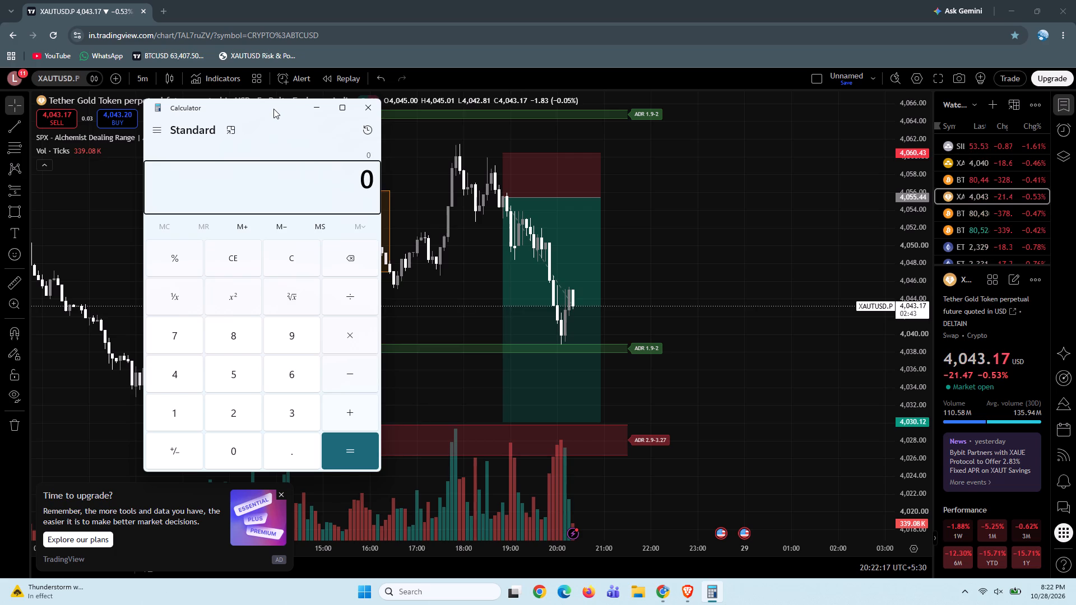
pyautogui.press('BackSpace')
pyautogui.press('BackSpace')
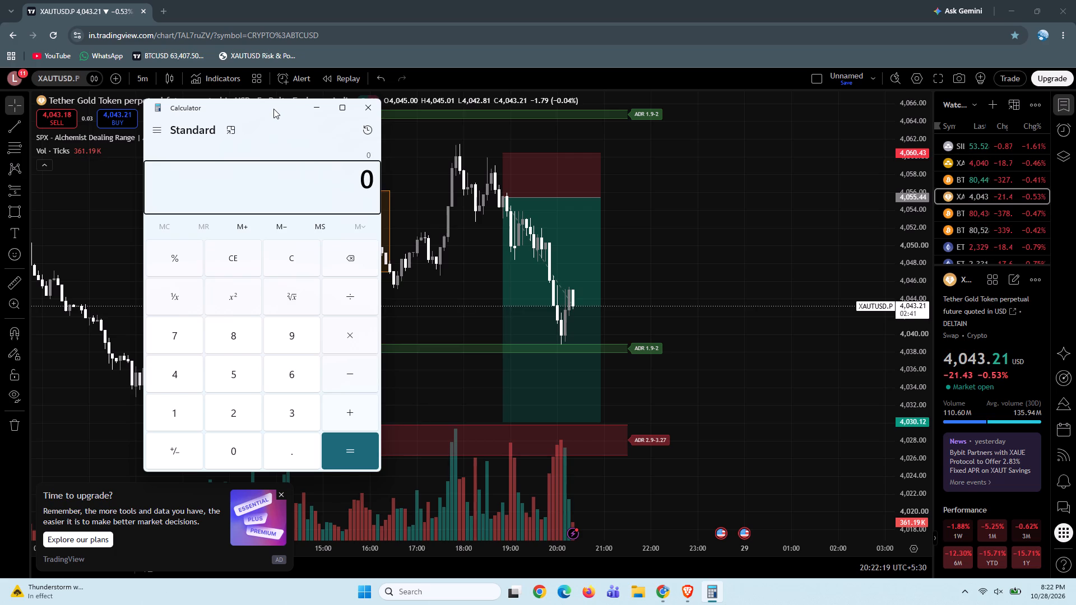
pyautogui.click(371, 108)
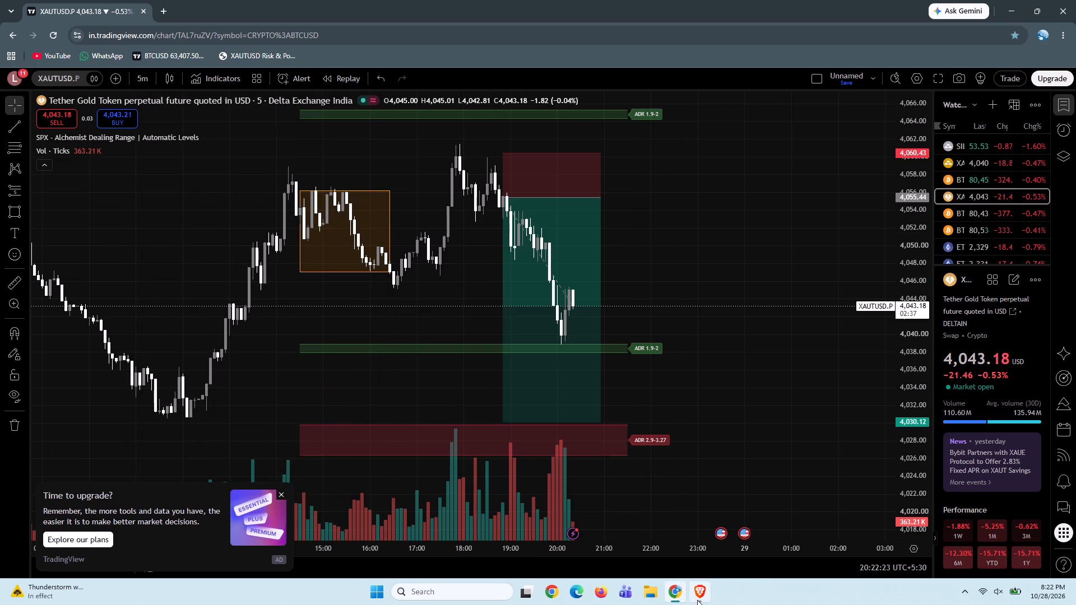
# Switch to Brave and skim the rest of the Risk Reward Calculator article, including its stop-loss, profit-target and worked-example sections.
pyautogui.click(697, 600)
pyautogui.scroll(-2, 471, 227)
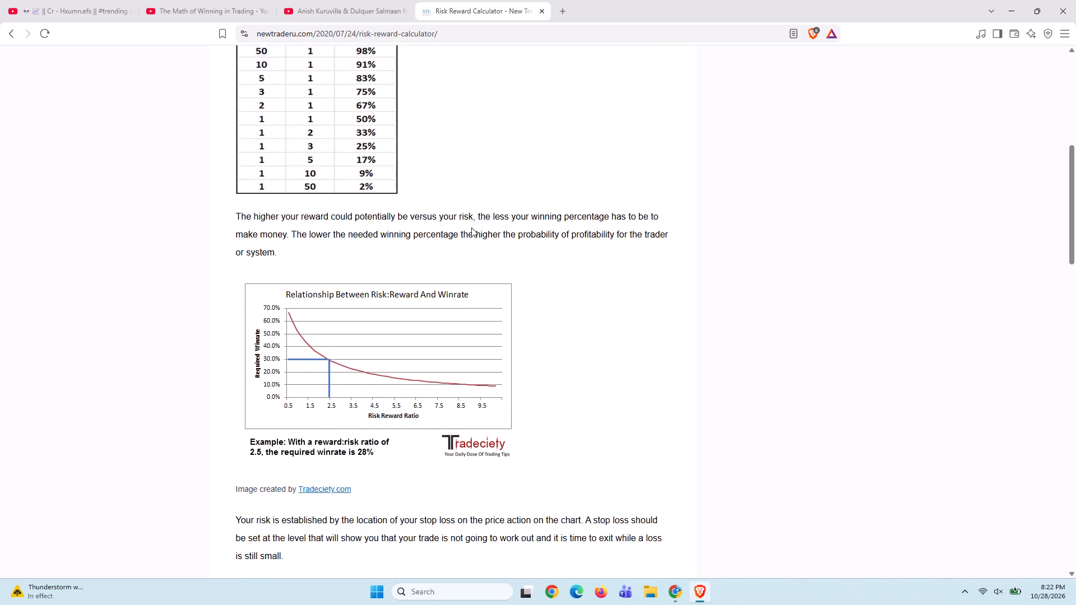
pyautogui.scroll(-3, 471, 227)
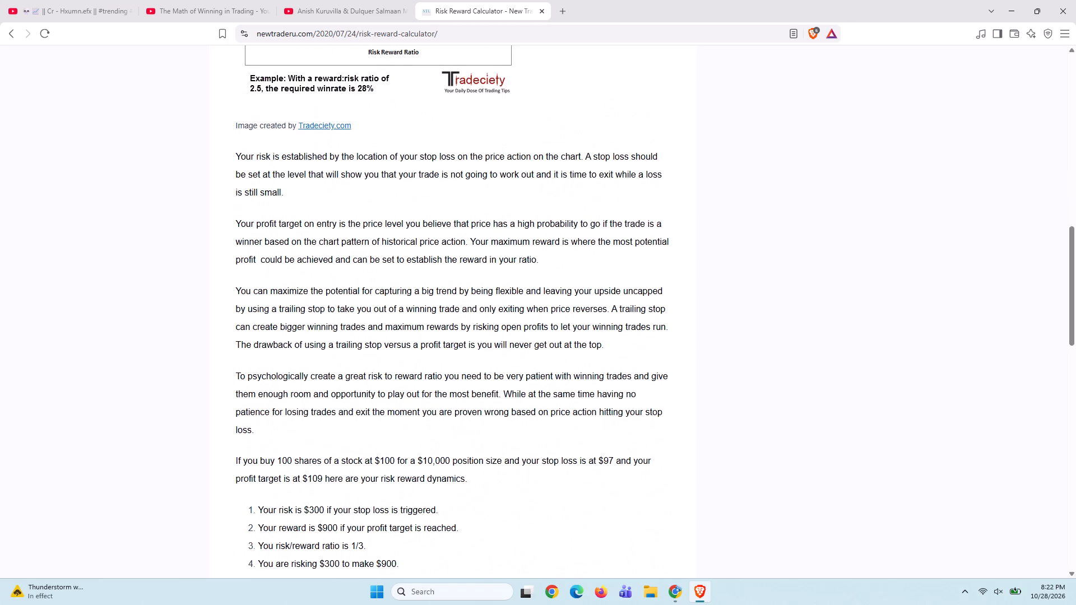
pyautogui.scroll(-3, 471, 227)
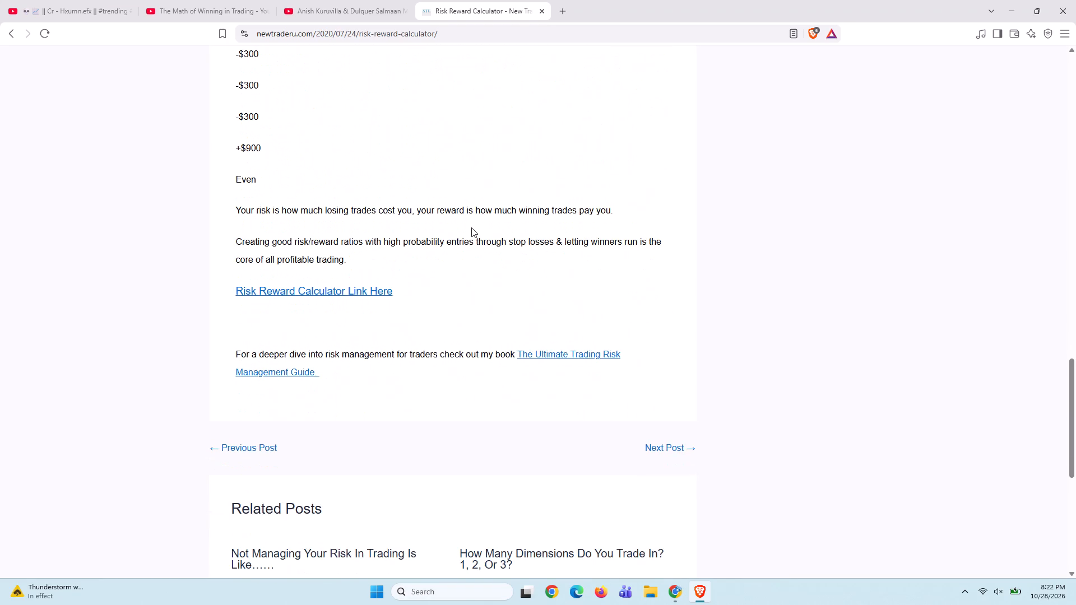
# Go back to the risk reward probability calculator search results and open Probabilitycalculator's Trading Probability Calculator, the Monte Carlo Win Rate Simulator.
pyautogui.hscroll(6, 471, 227)
pyautogui.scroll(-1, 364, 338)
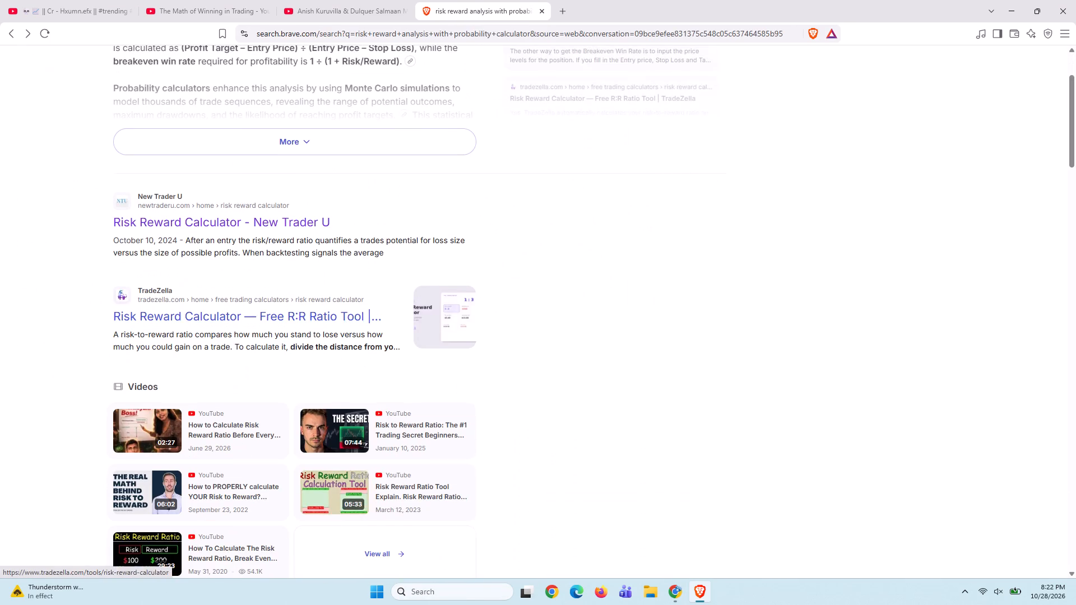
pyautogui.scroll(-6, 364, 338)
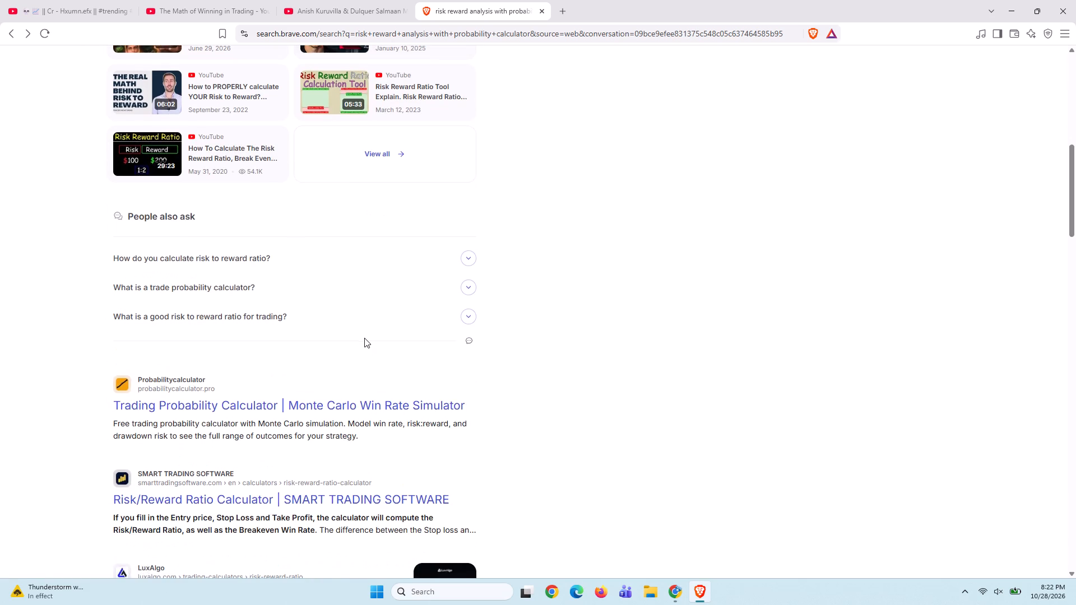
pyautogui.scroll(-1, 364, 338)
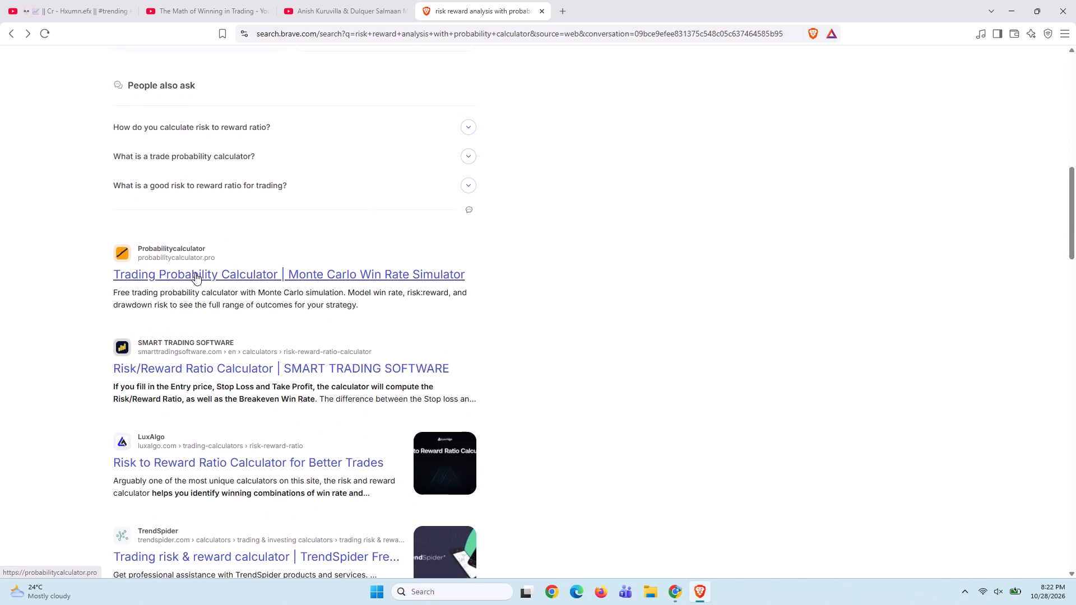
pyautogui.click(195, 273)
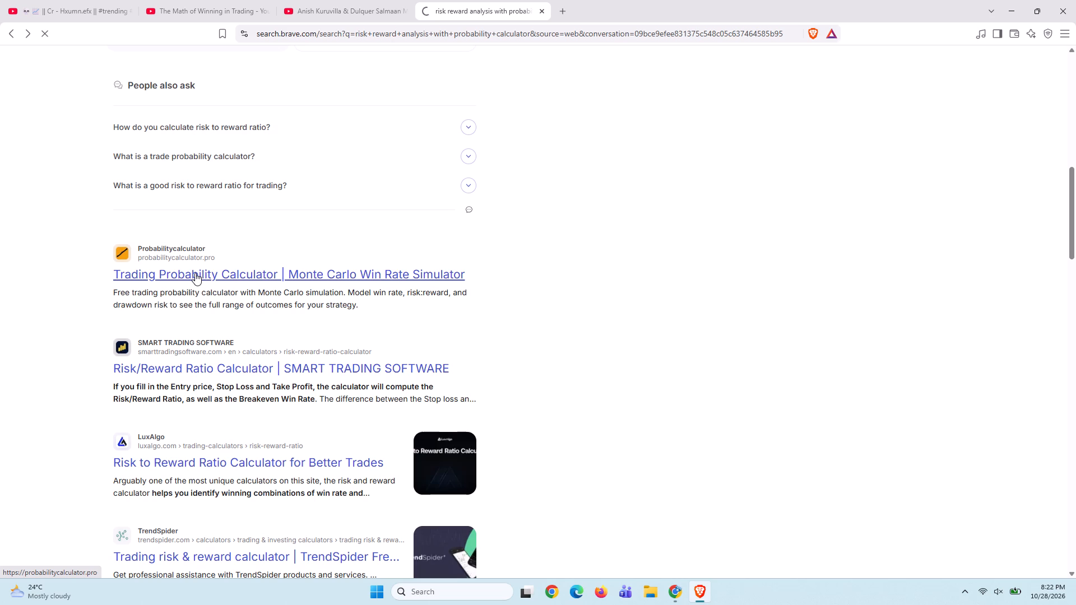
# Open the Trading Probability Calculator and set the risk per trade to 2 percent and the initial balance to 100.
pyautogui.click(195, 273)
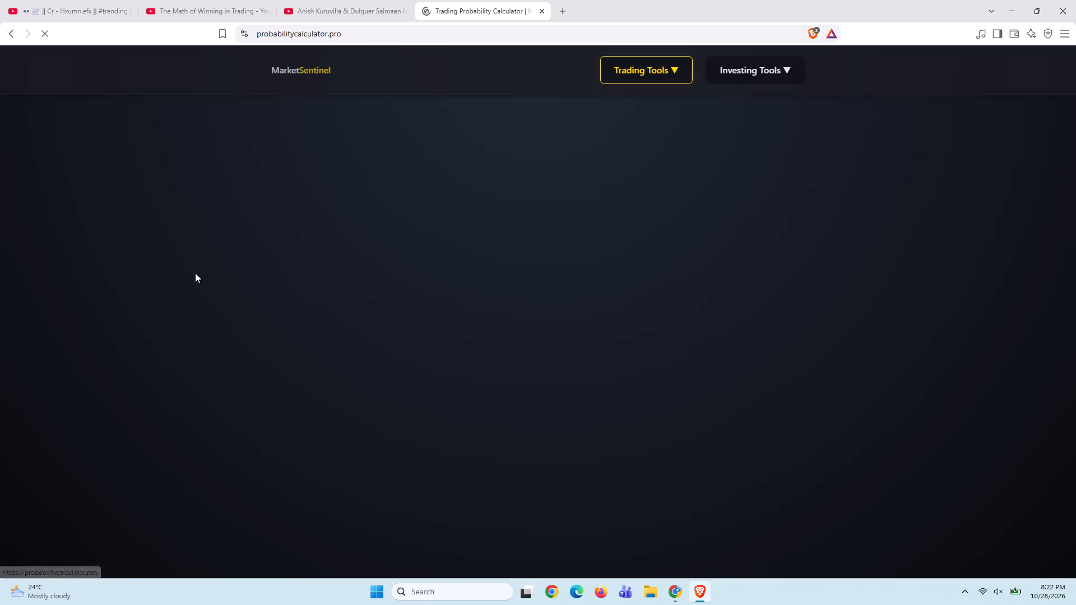
pyautogui.scroll(-8, 425, 353)
pyautogui.scroll(4, 425, 353)
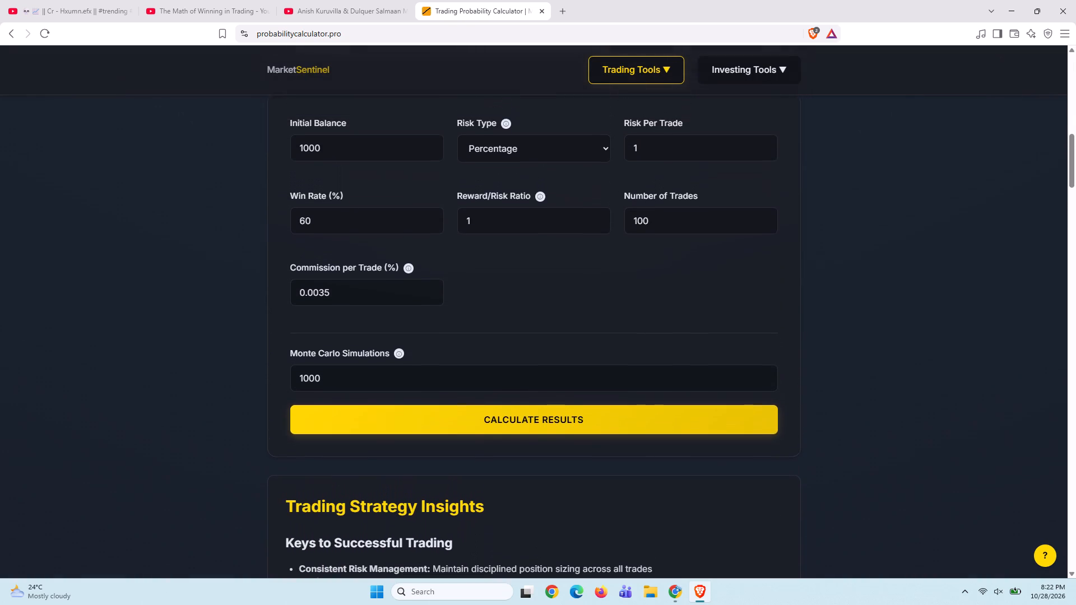
pyautogui.scroll(2, 425, 353)
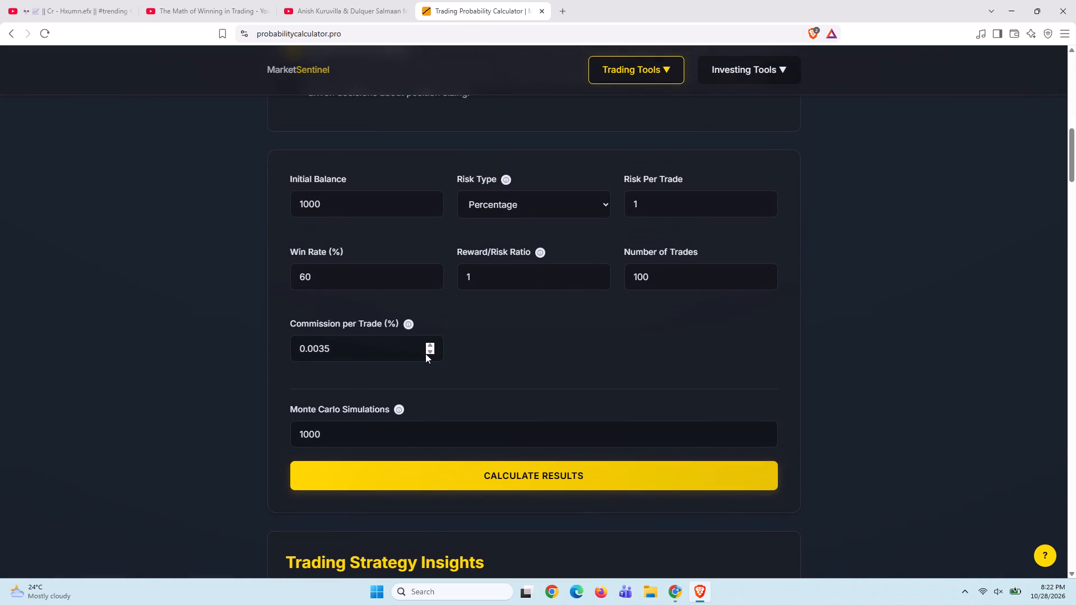
pyautogui.click(659, 209)
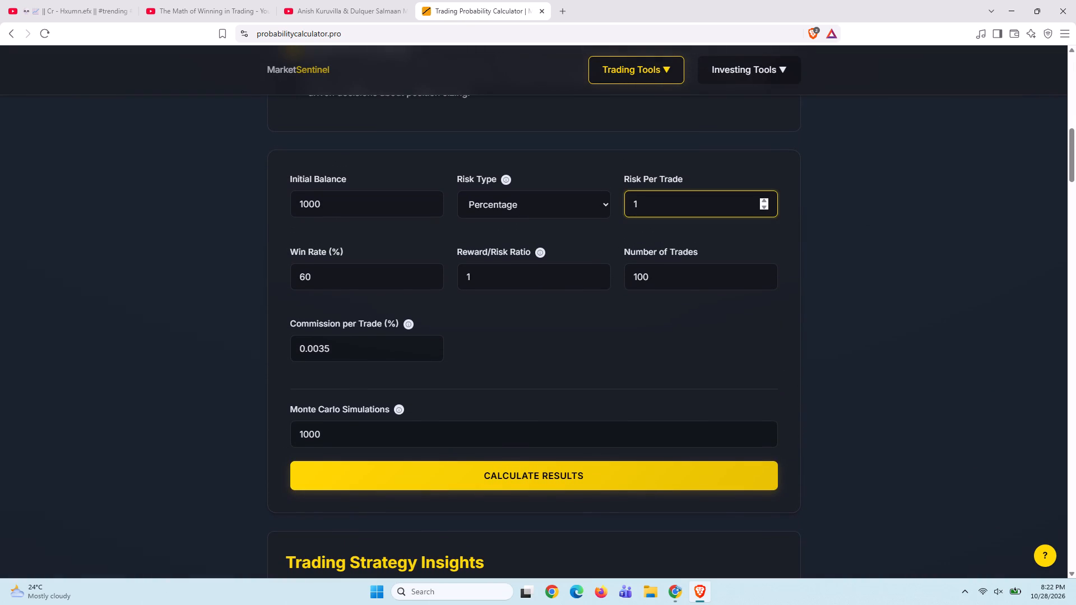
pyautogui.press('BackSpace')
pyautogui.press('2')
pyautogui.tripleClick(365, 206)
pyautogui.write('100')
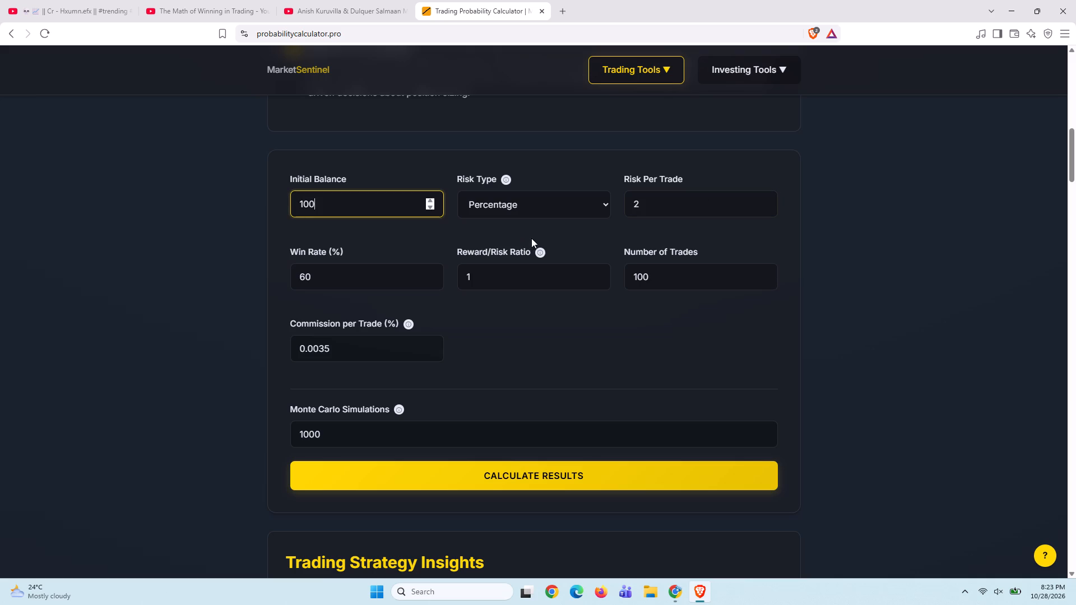
# Set the reward/risk ratio to 3, the number of trades to 365 and the commission per trade to 0.03%.
pyautogui.doubleClick(327, 275)
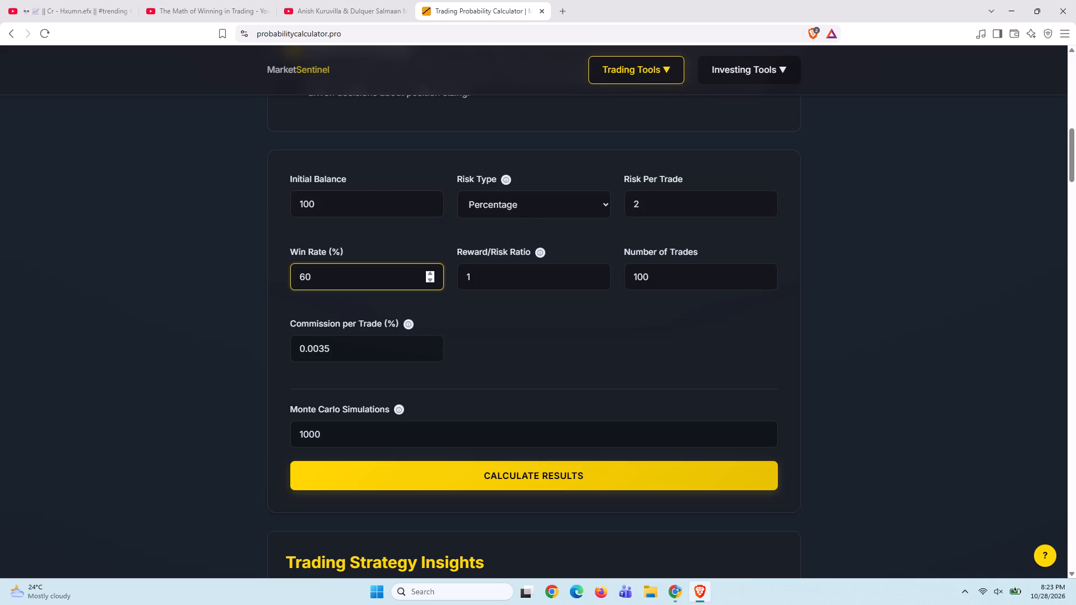
pyautogui.tripleClick(327, 275)
pyautogui.click(327, 275)
pyautogui.doubleClick(475, 282)
pyautogui.doubleClick(475, 282)
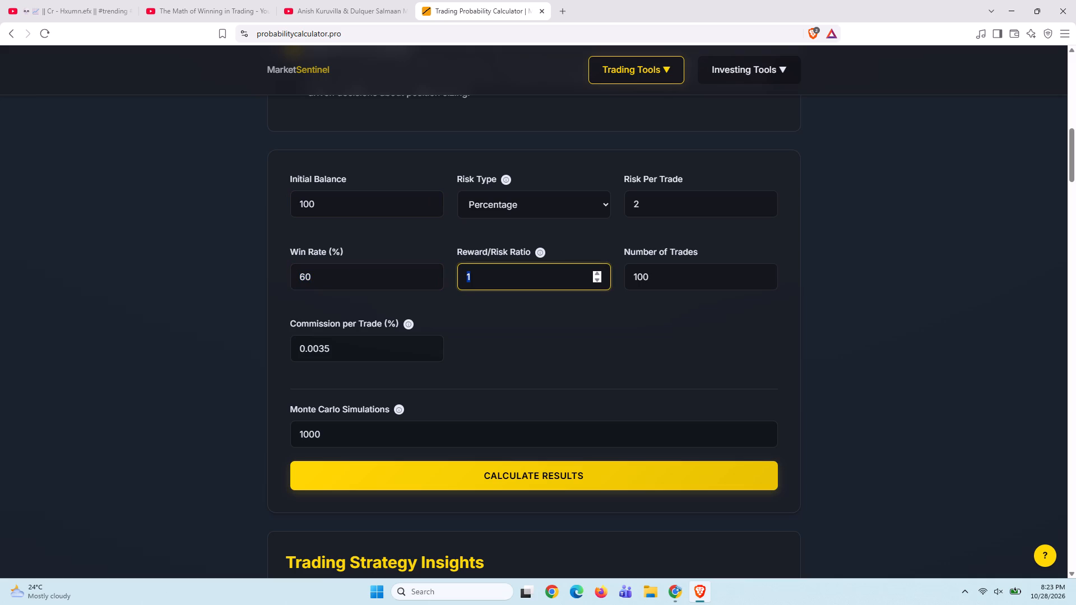
pyautogui.press('3')
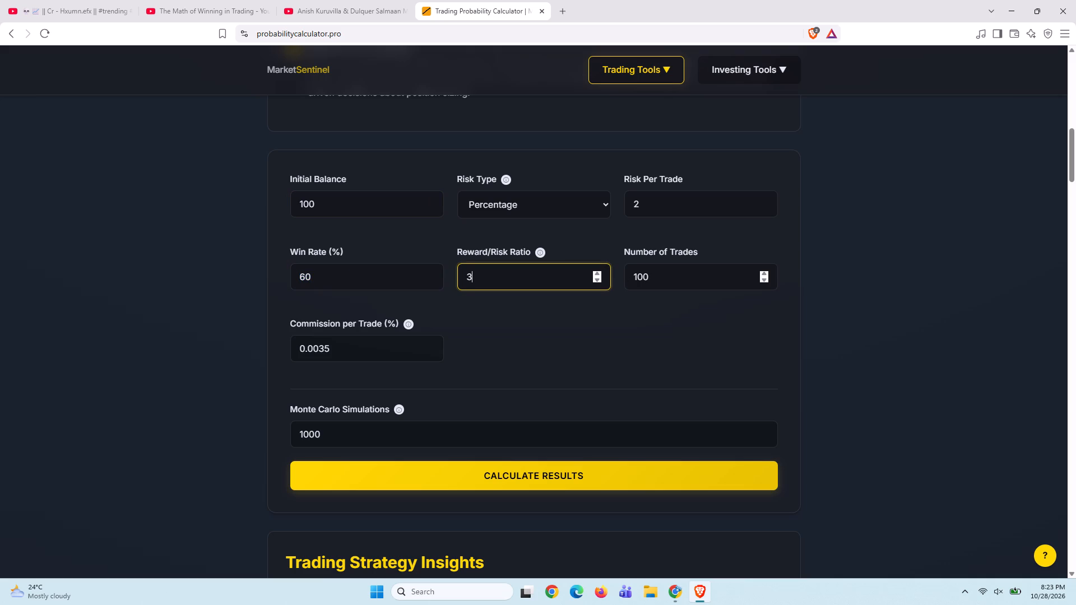
pyautogui.tripleClick(658, 276)
pyautogui.write('365')
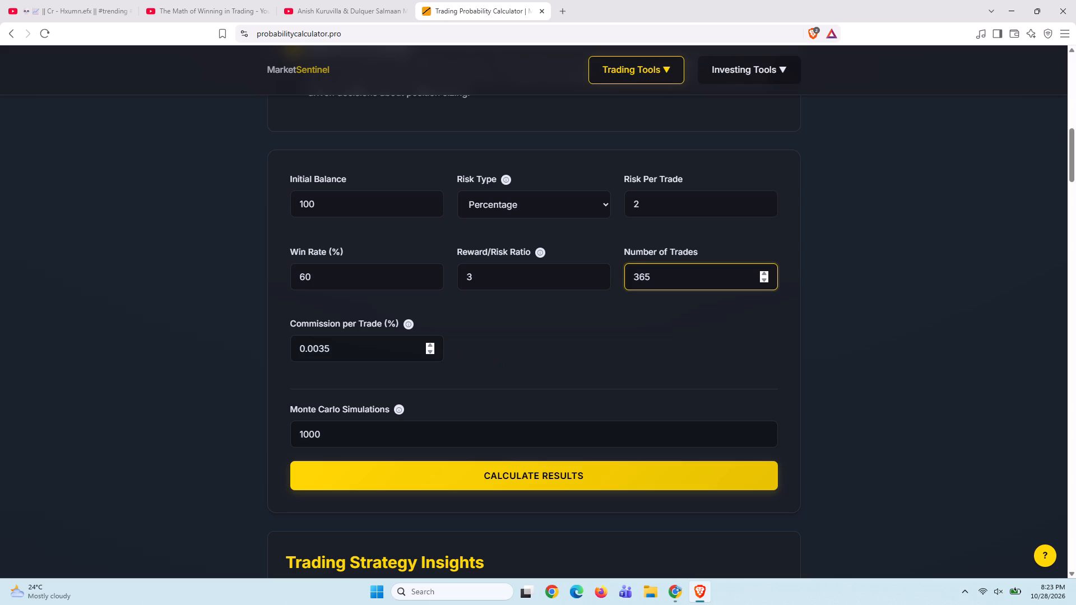
pyautogui.tripleClick(365, 345)
pyautogui.write('0.00')
pyautogui.press('BackSpace')
pyautogui.press('3')
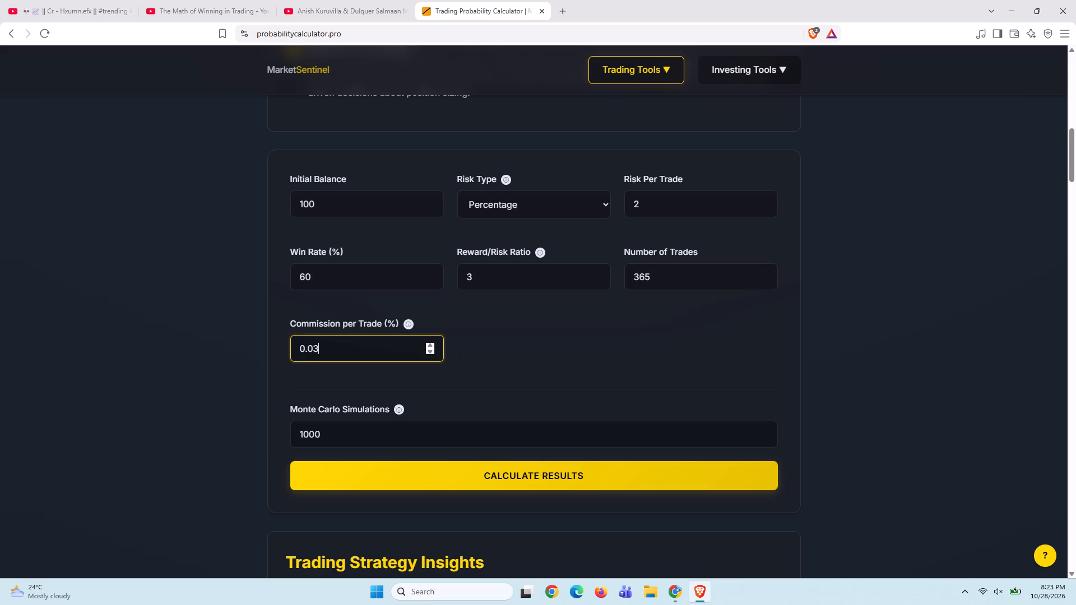
# Try to calculate the results with 1000 Monte Carlo simulations, repeating the run and looking through the page for the output.
pyautogui.click(331, 441)
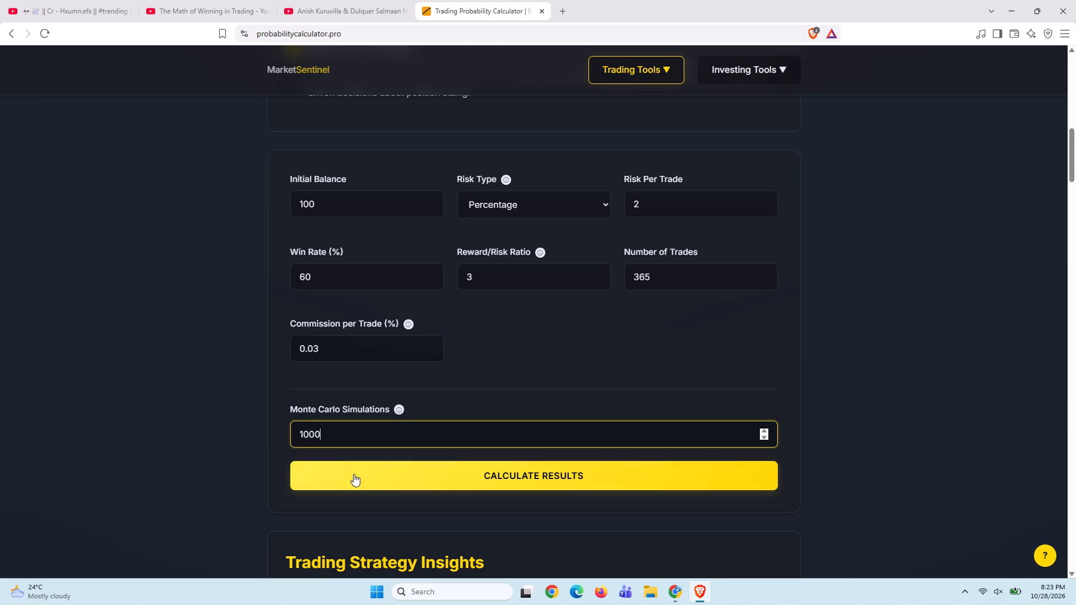
pyautogui.click(361, 488)
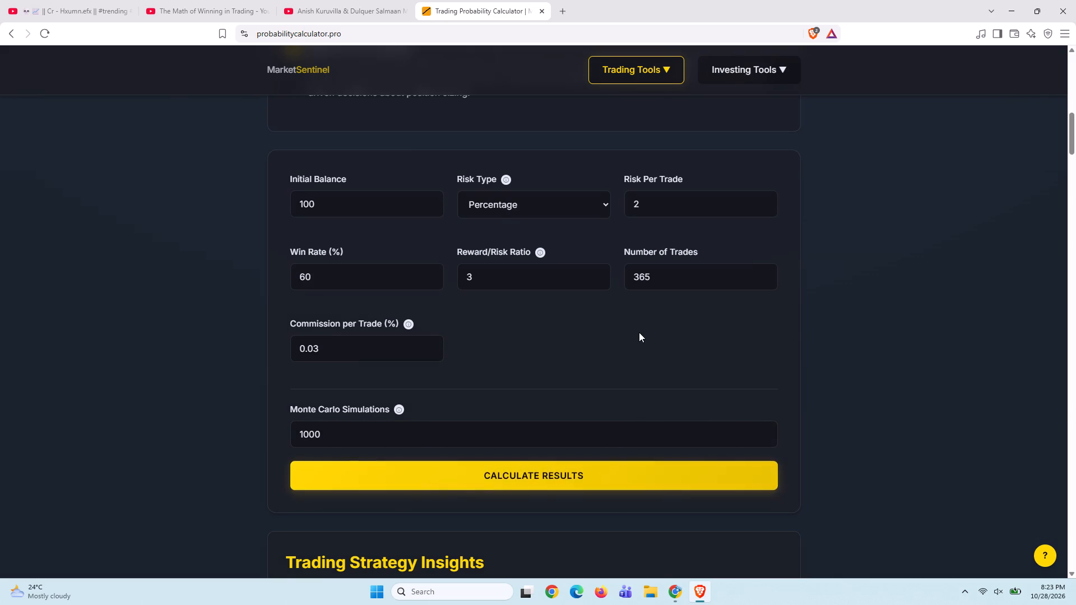
pyautogui.scroll(4, 641, 336)
pyautogui.hscroll(1, 641, 336)
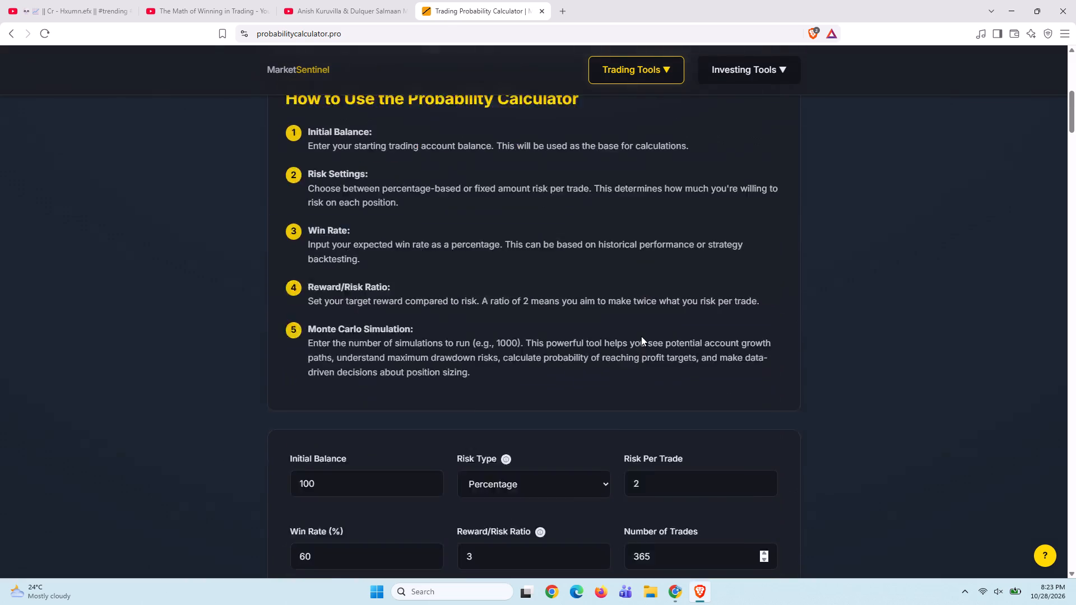
pyautogui.hscroll(1, 641, 336)
pyautogui.click(534, 414)
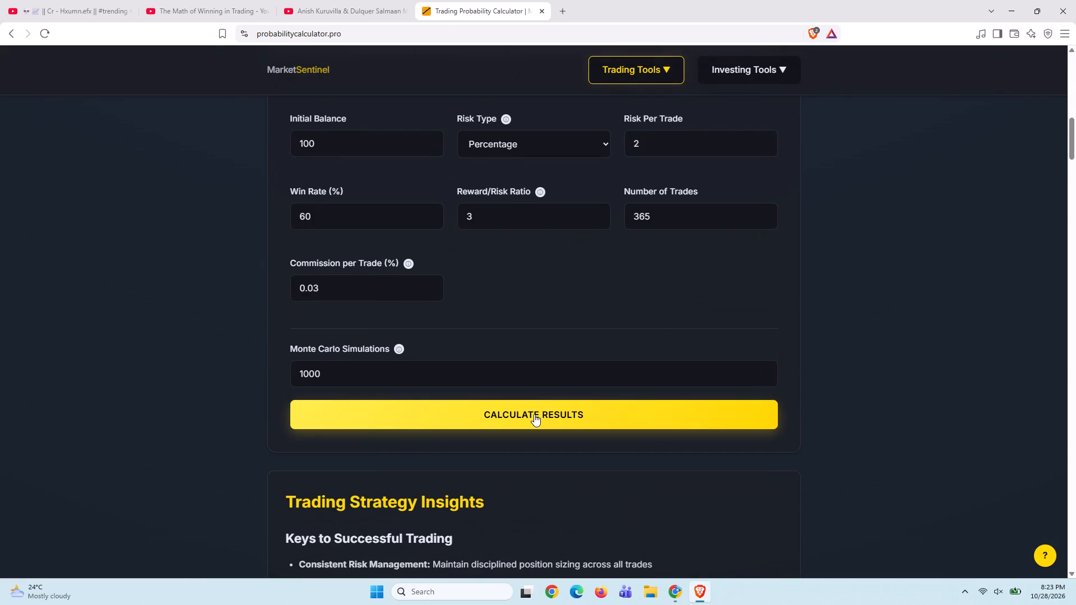
pyautogui.click(534, 414)
pyautogui.tripleClick(534, 414)
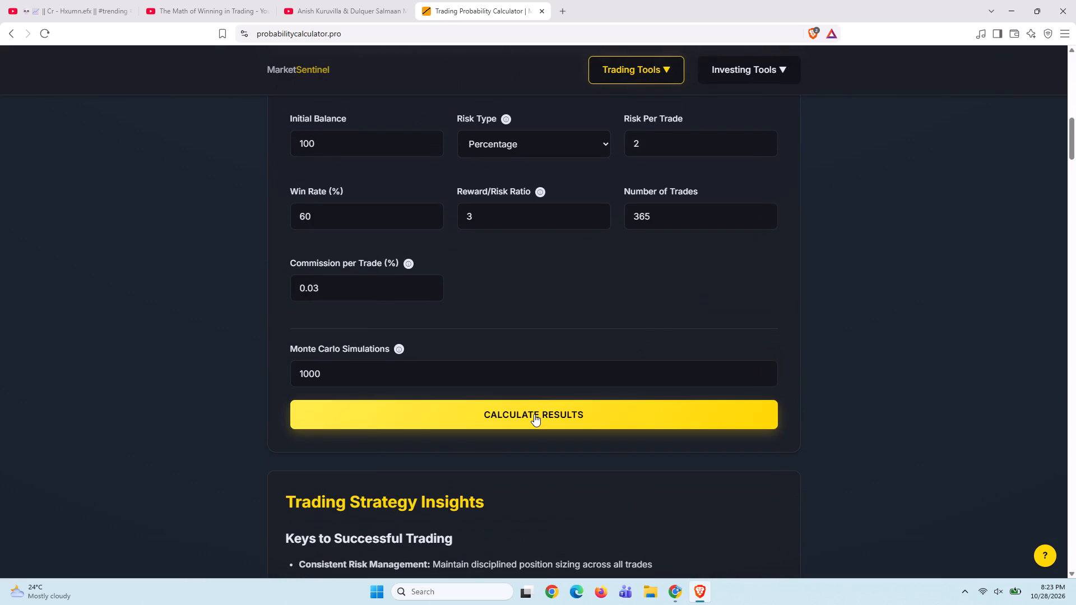
pyautogui.doubleClick(534, 414)
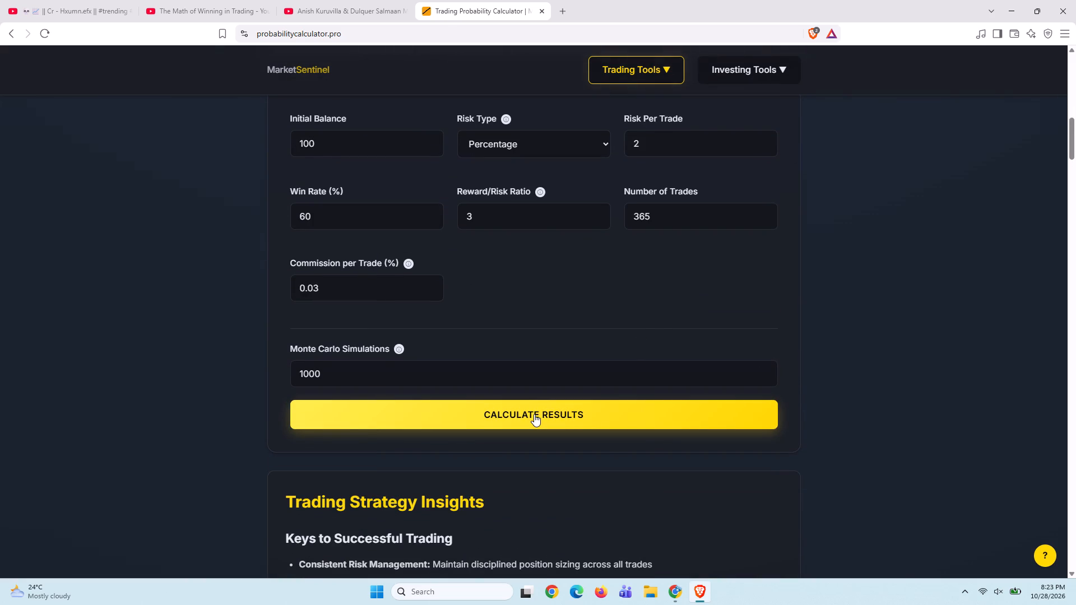
pyautogui.tripleClick(534, 414)
pyautogui.doubleClick(534, 414)
pyautogui.scroll(-2, 534, 414)
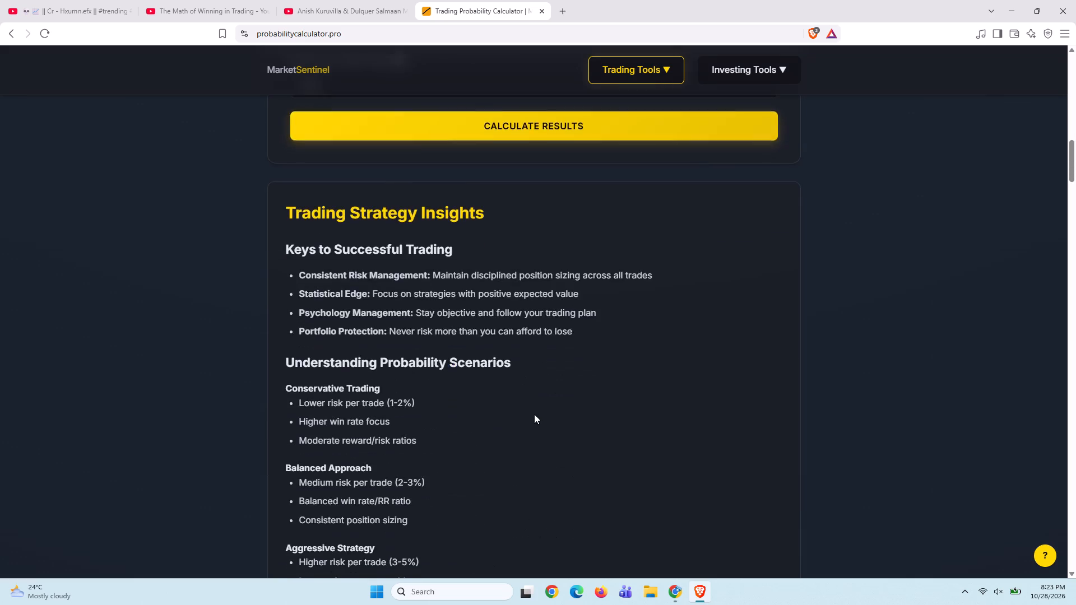
pyautogui.scroll(-3, 534, 414)
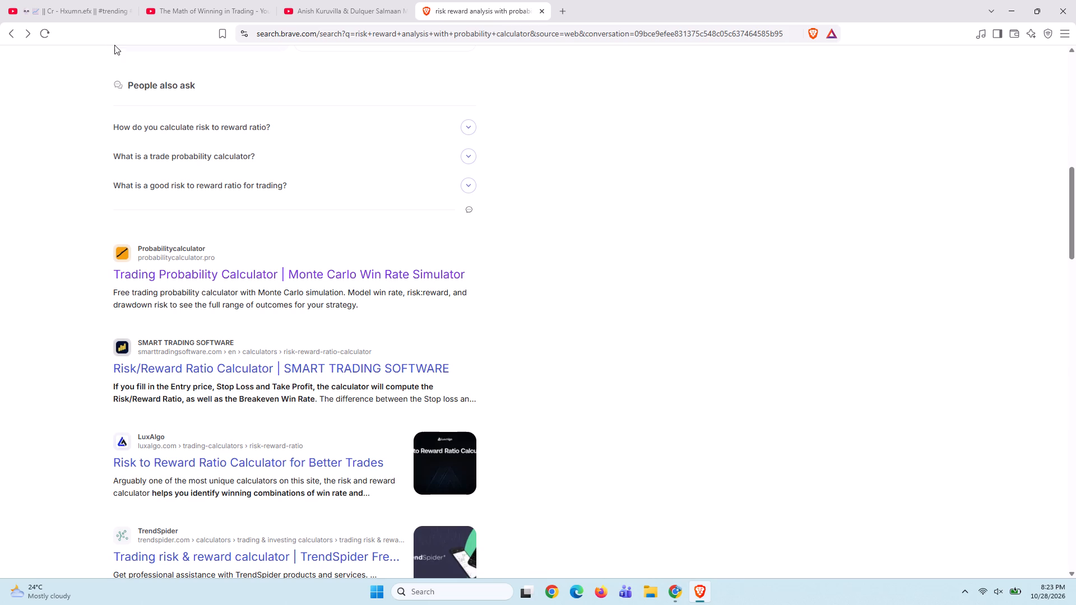
# Switch to the open YouTube Short about Jailer 2 and play it.
pyautogui.click(102, 7)
pyautogui.click(565, 349)
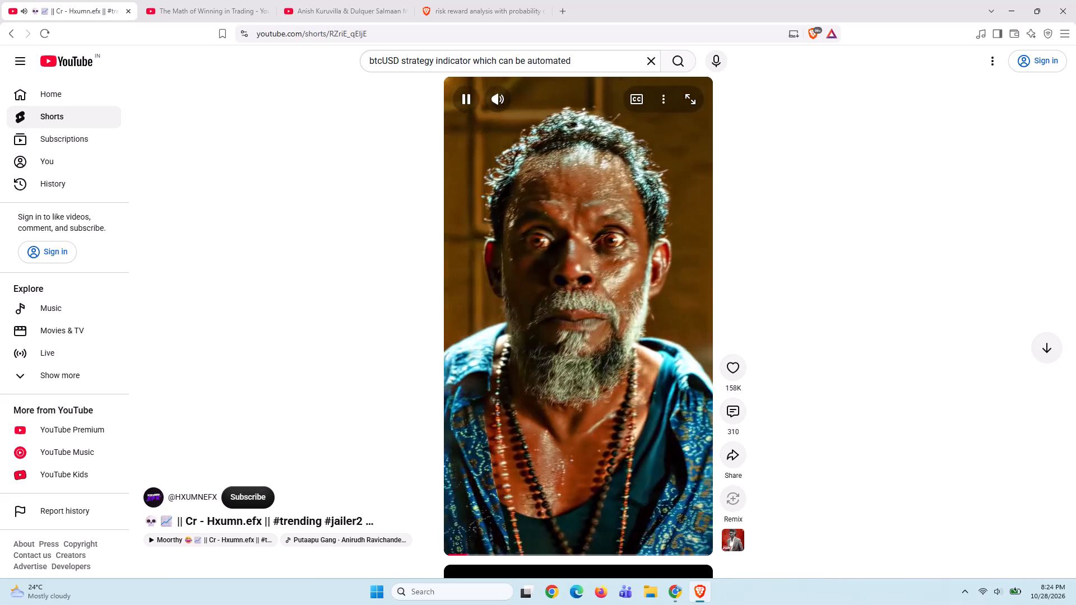
# Go back to the YouTube home feed, browse the recommendations and open the Jailer 2 Trailer Short.
pyautogui.hscroll(6, 322, 318)
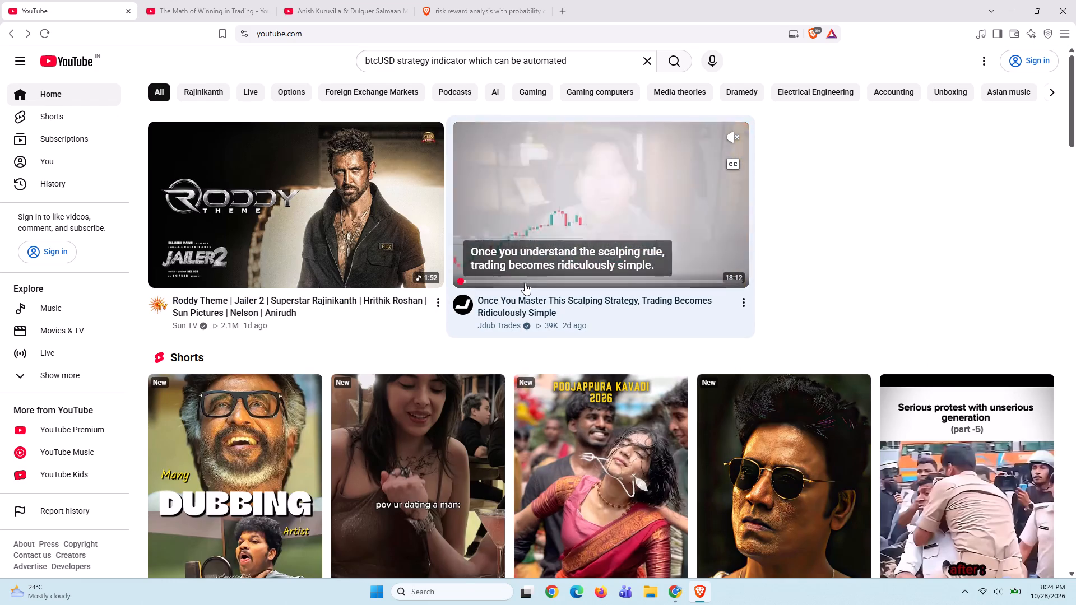
pyautogui.scroll(-2, 525, 283)
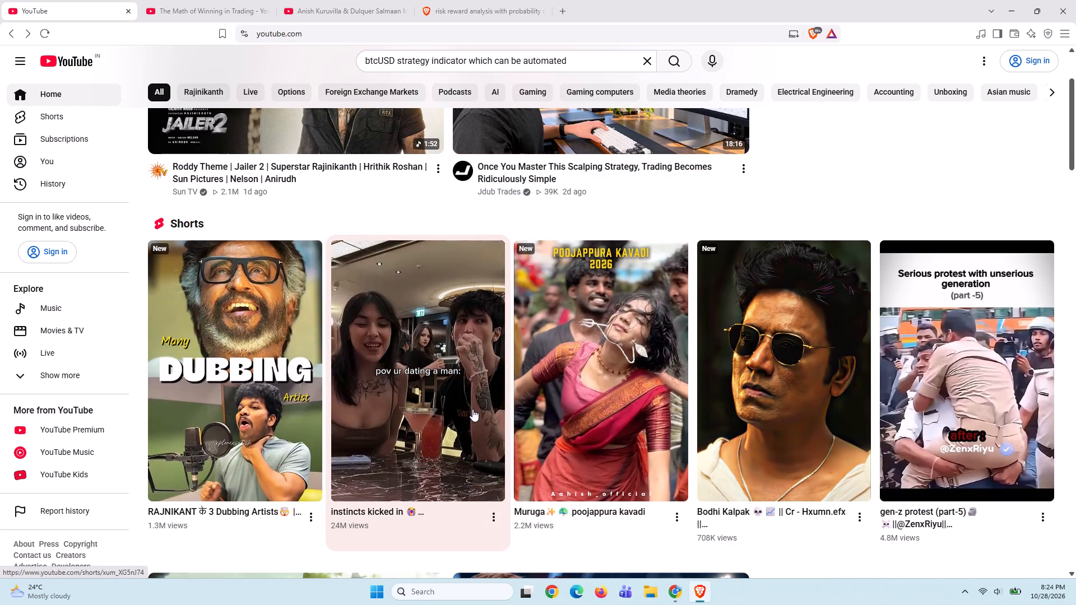
pyautogui.scroll(-3, 472, 409)
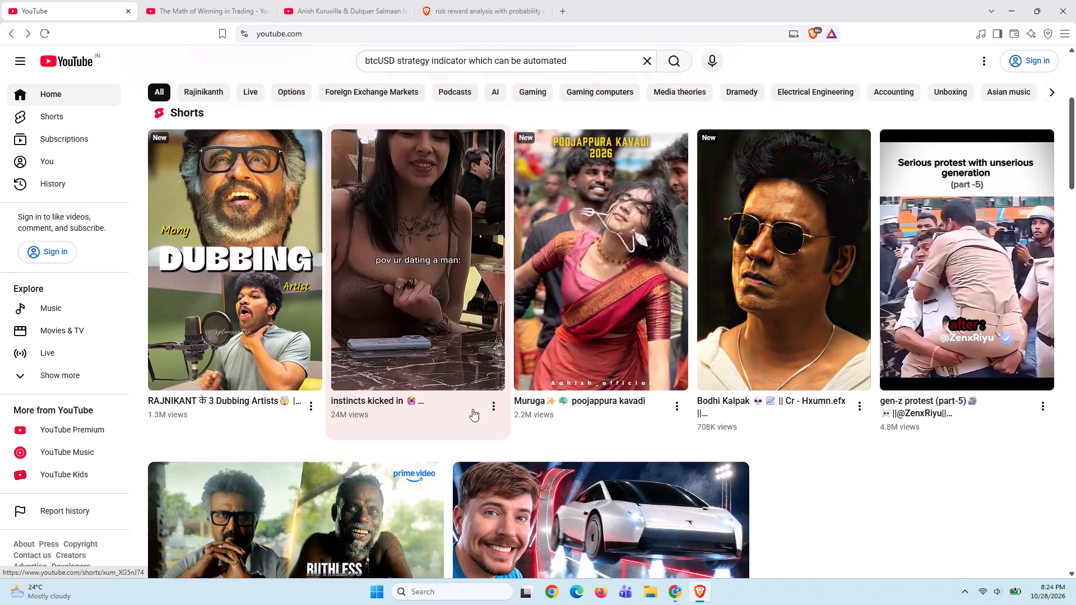
pyautogui.scroll(-5, 472, 409)
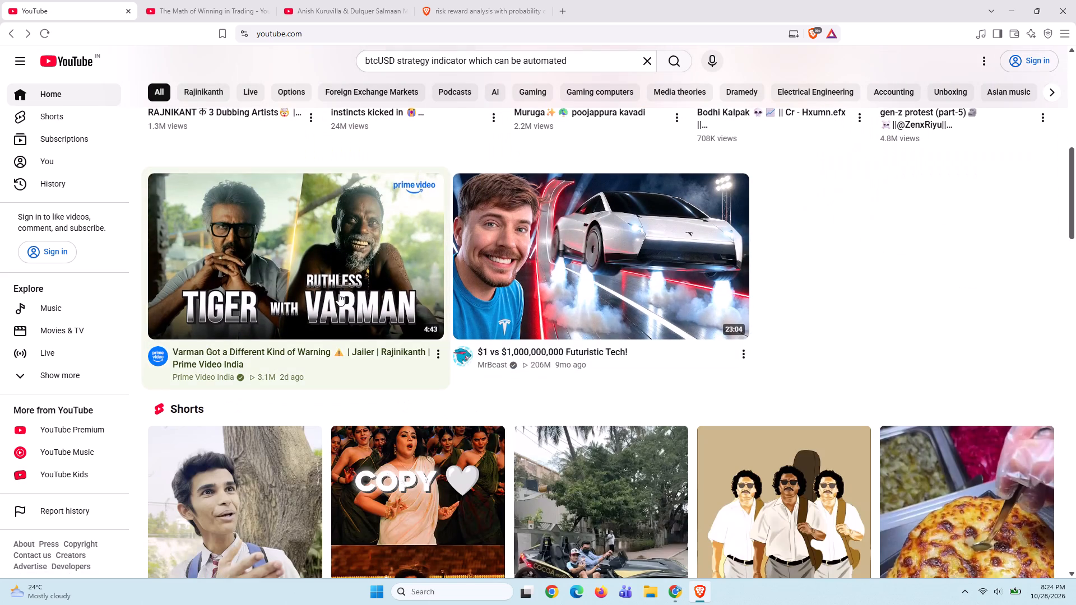
pyautogui.scroll(-4, 338, 294)
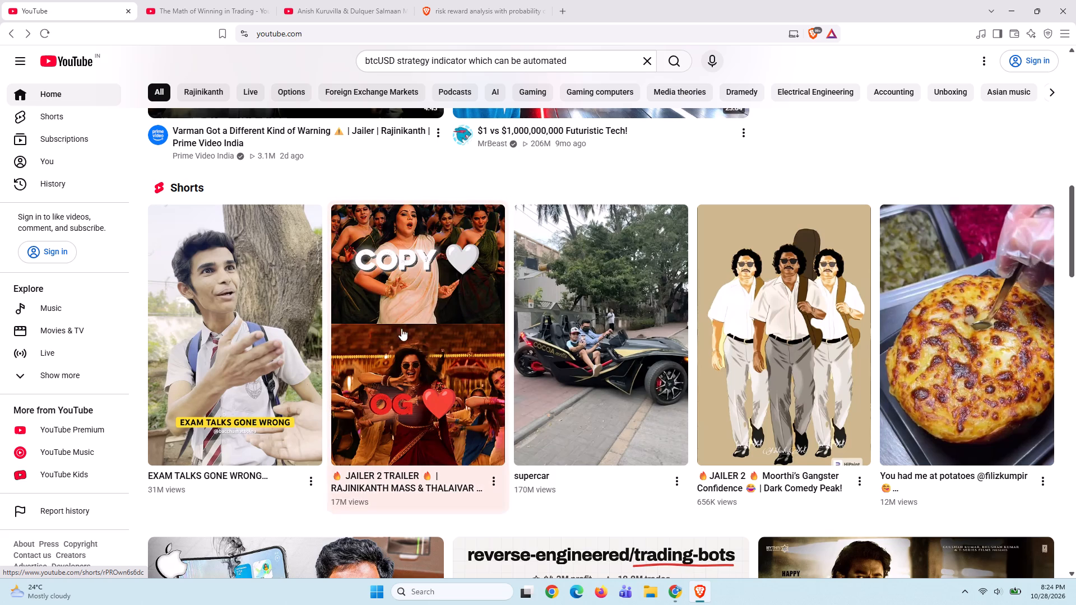
pyautogui.click(401, 328)
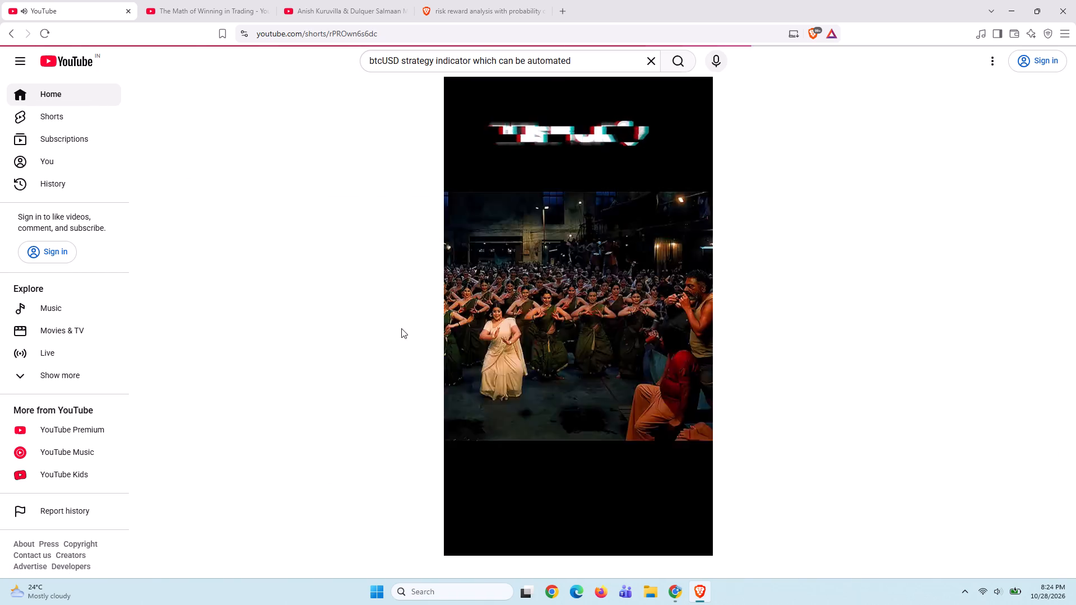
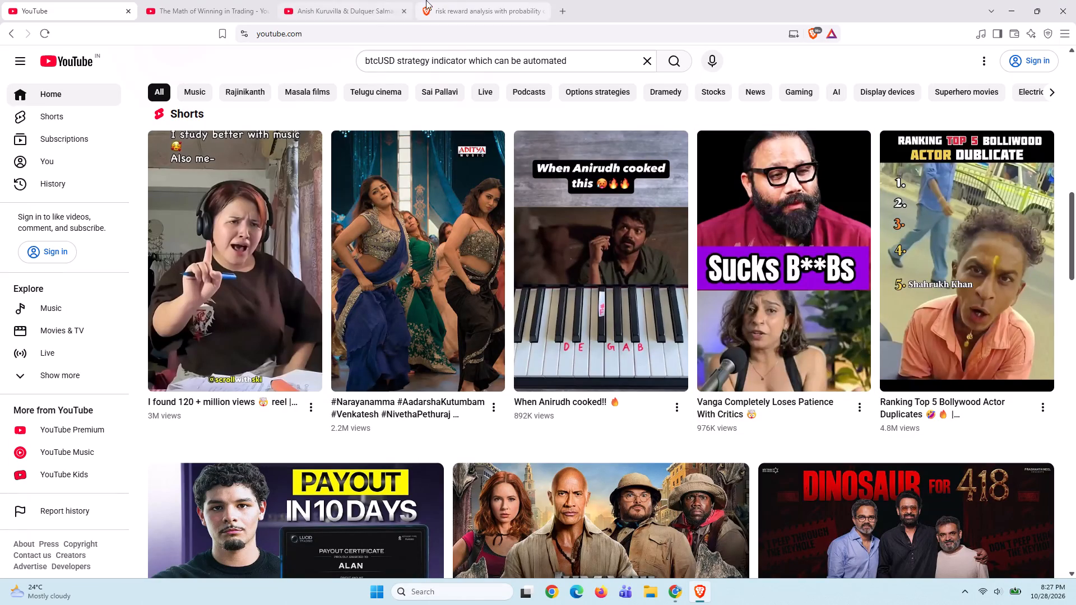
# Switch to the XAUTUSD.P chart in Chrome and review the short position against the ADR zones.
pyautogui.click(1009, 4)
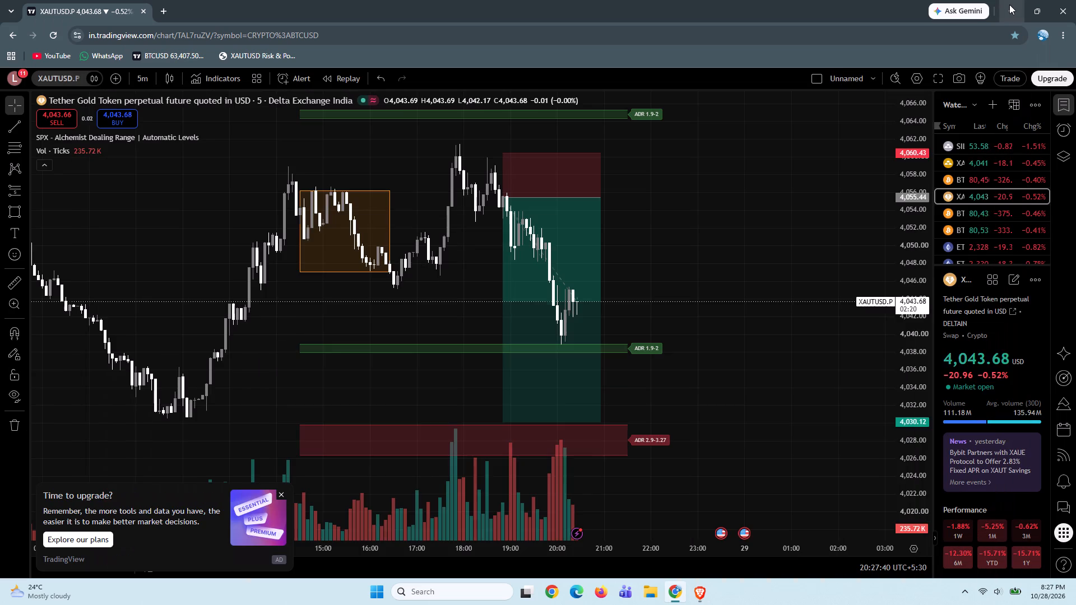
pyautogui.moveTo(788, 372); pyautogui.dragTo(762, 353)
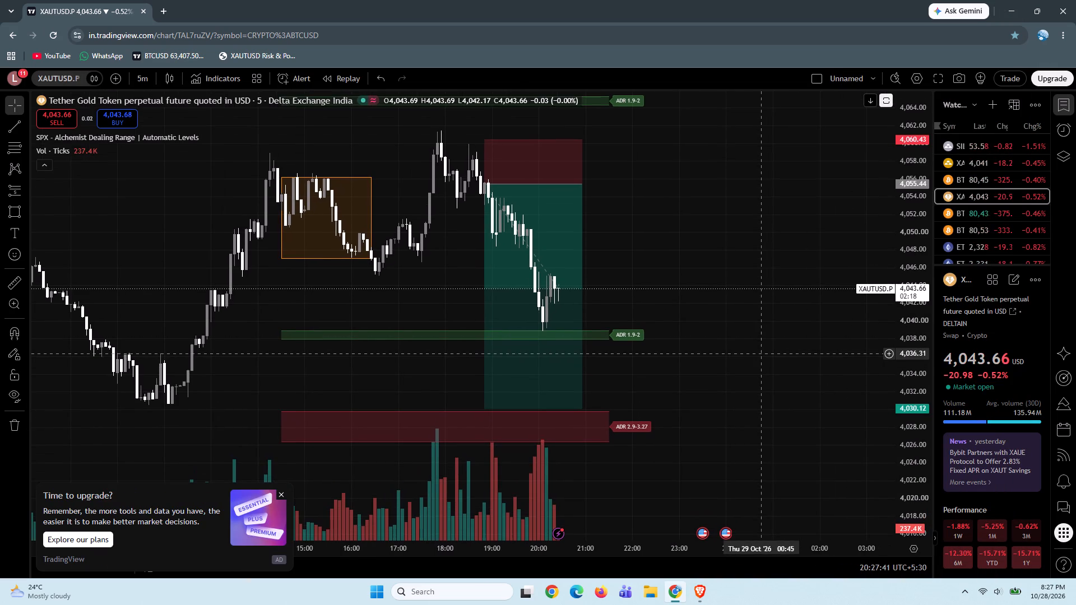
pyautogui.click(695, 593)
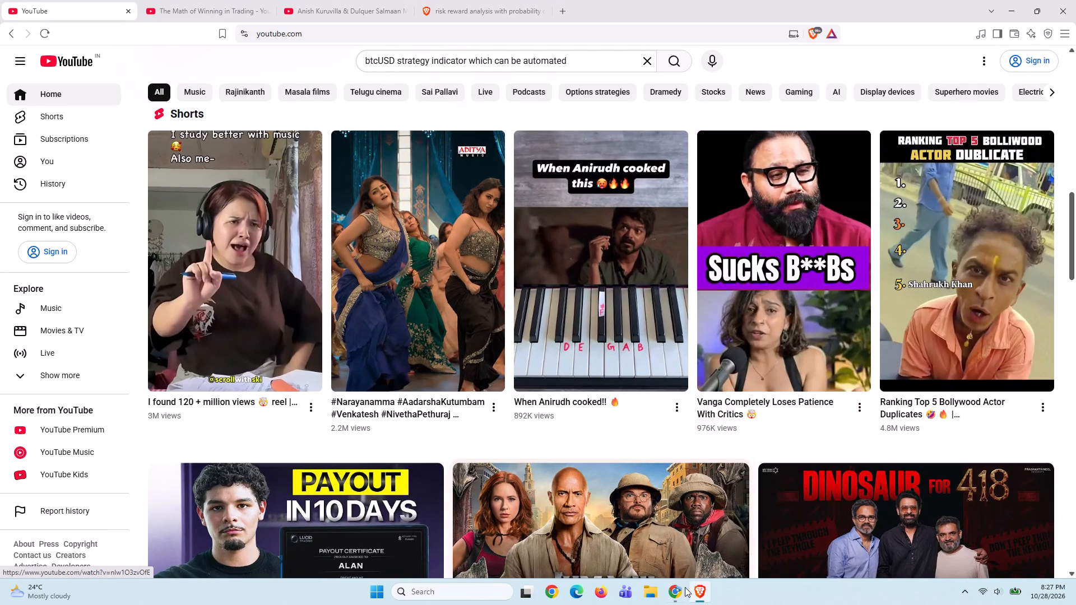
pyautogui.click(680, 589)
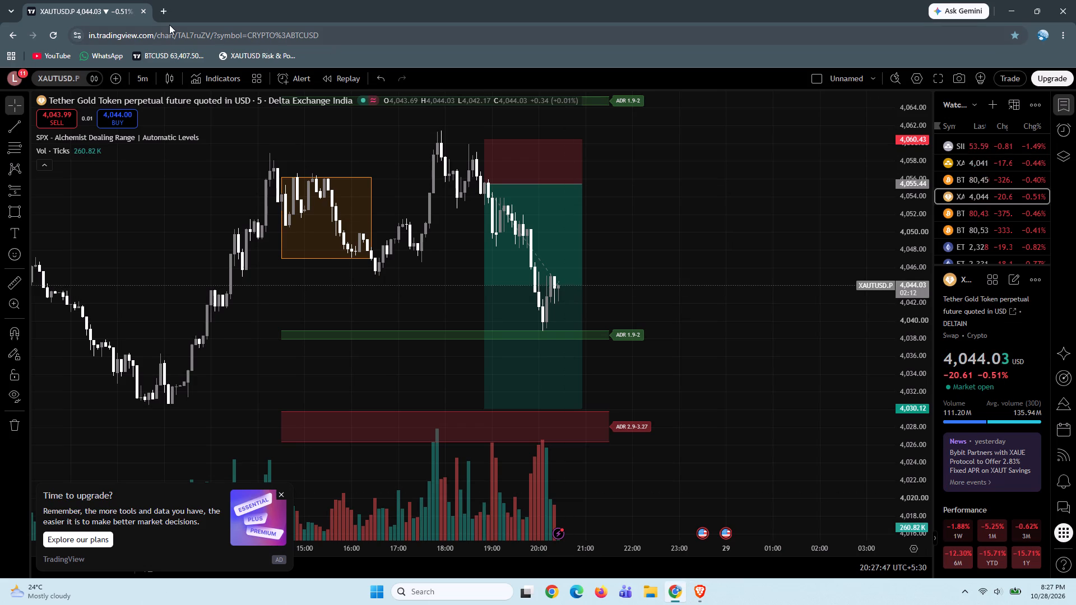
# Open YouTube in a new tab and start the GoldSharks channel's "XAUUSD Live | NY Session | Gold Live Analysis | 28 Oct" stream.
pyautogui.click(155, 10)
pyautogui.click(162, 5)
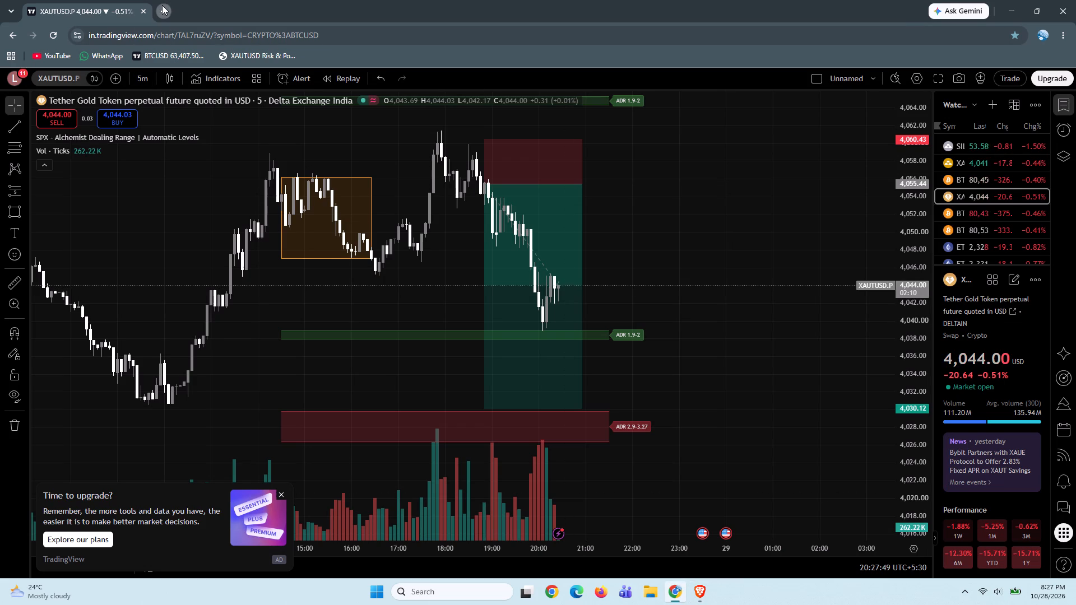
pyautogui.click(49, 52)
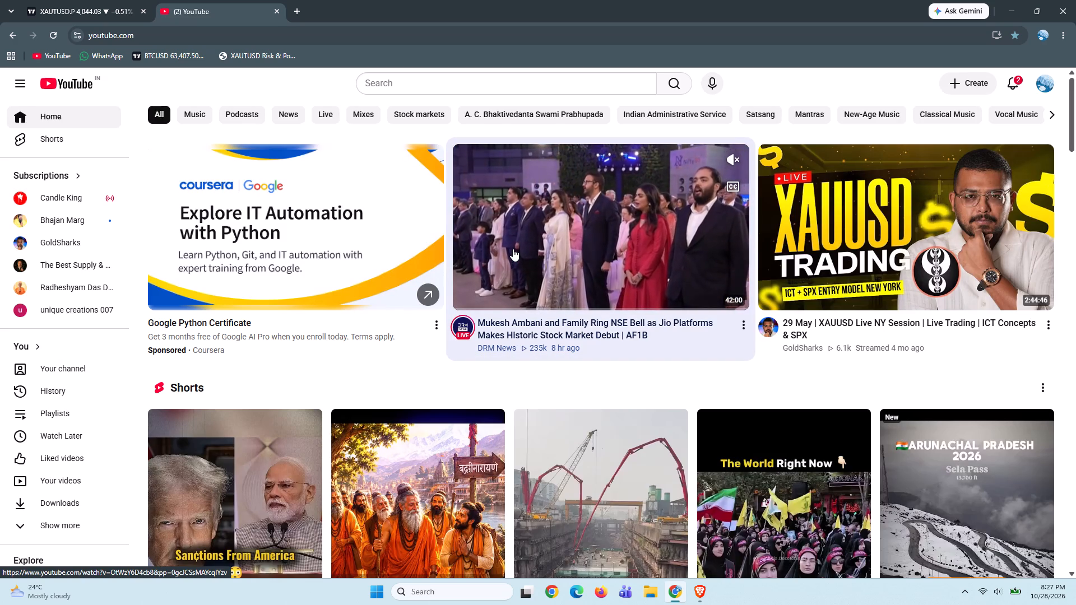
pyautogui.scroll(-1, 311, 352)
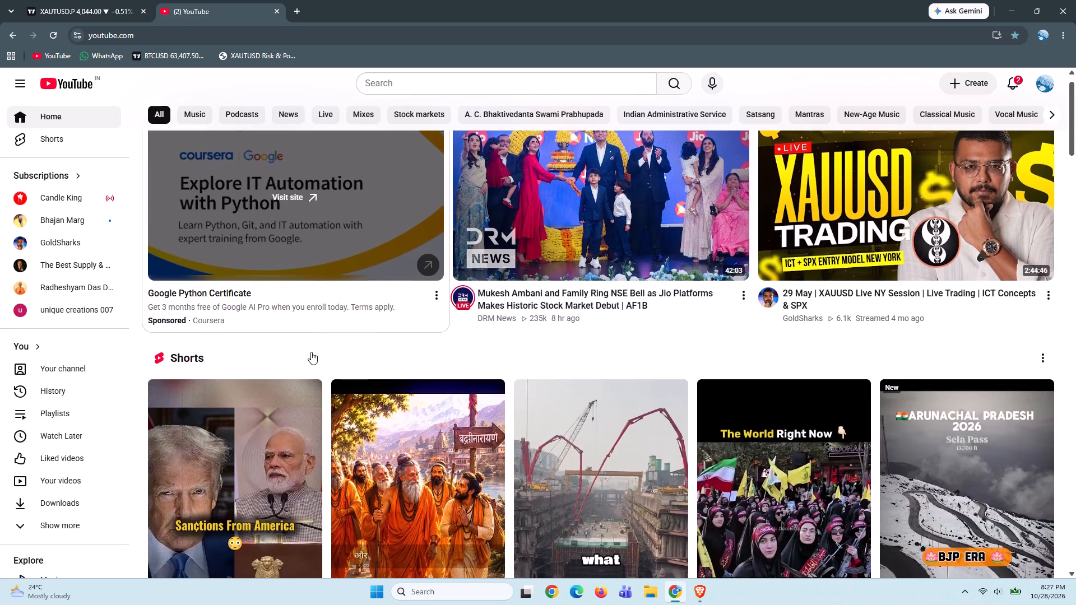
pyautogui.scroll(-1, 311, 352)
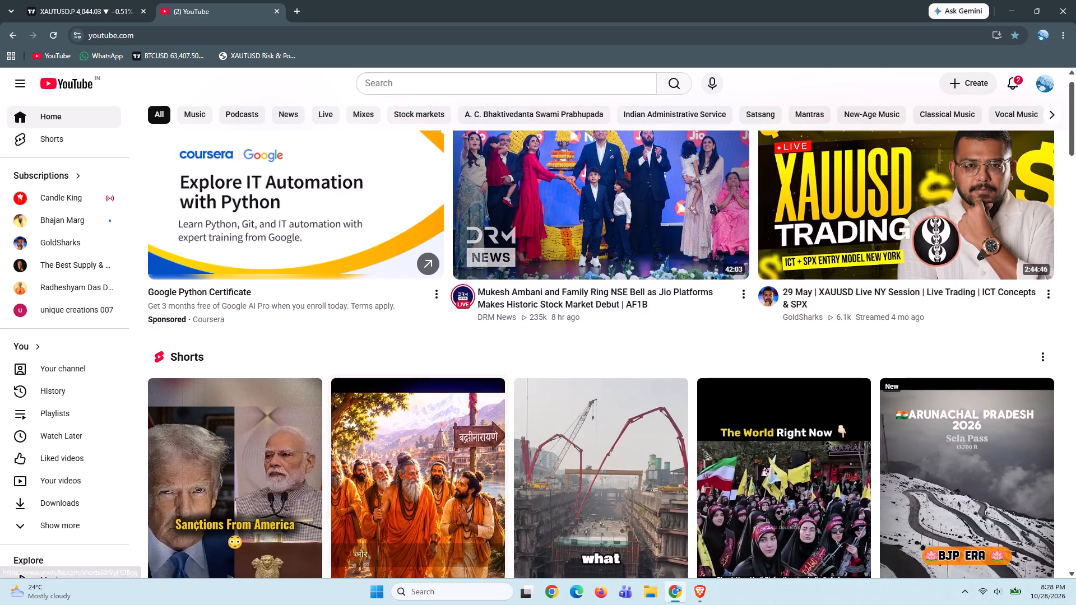
pyautogui.scroll(-2, 332, 415)
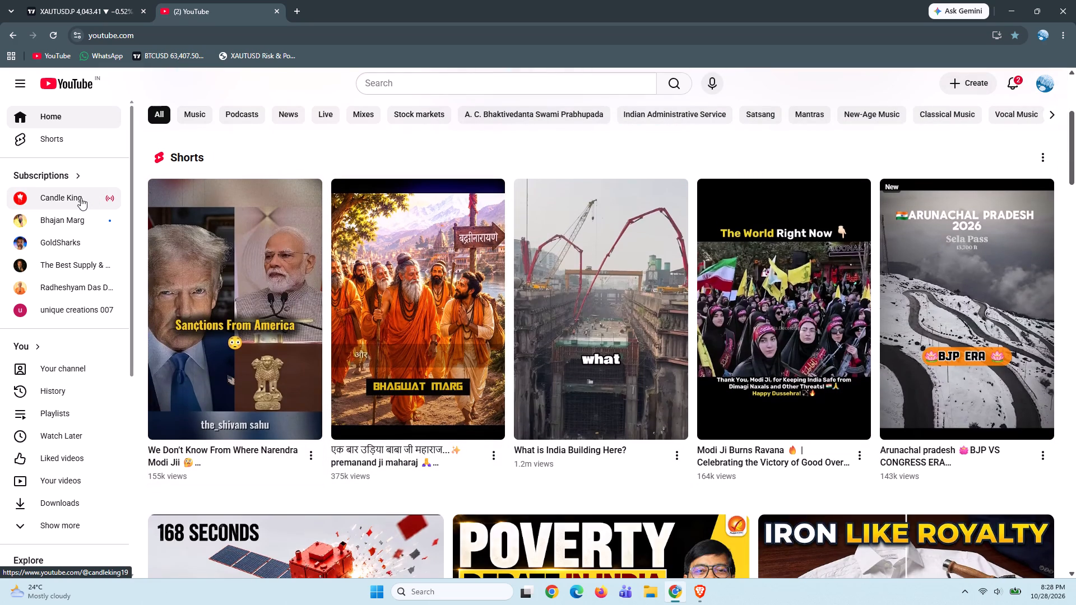
pyautogui.click(69, 243)
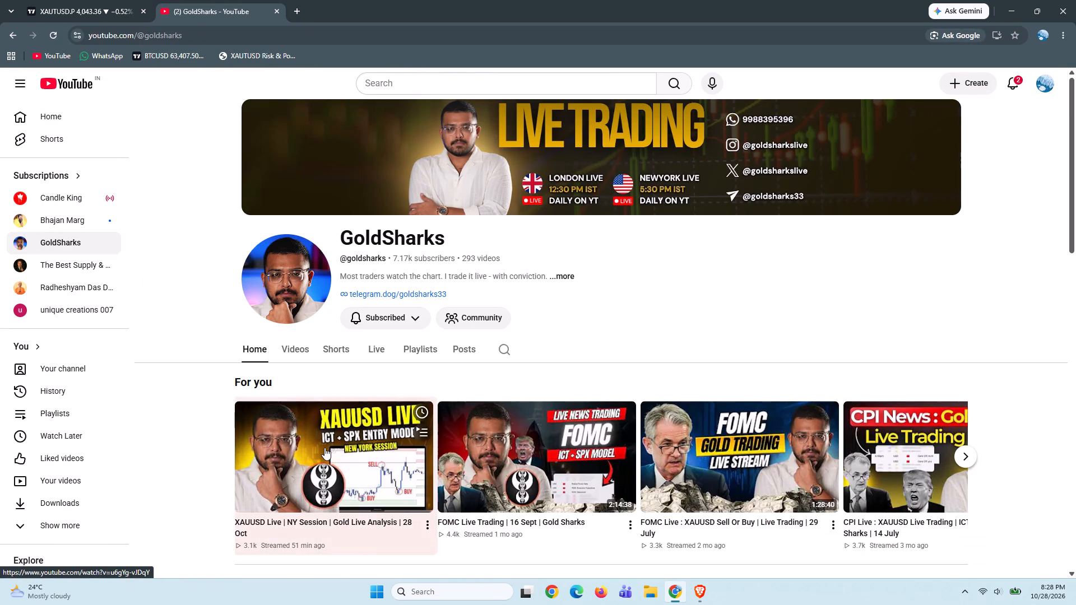
pyautogui.click(324, 448)
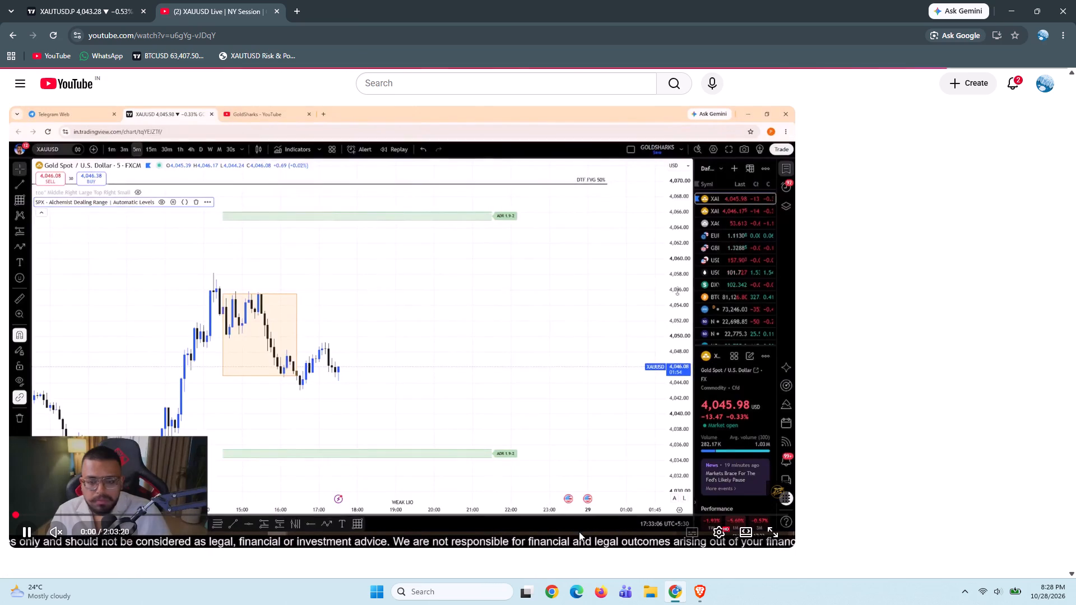
# Check the stream's gold trades at about 1:33:44, 1:42:54 and 55:38, ending at about 45:55.
pyautogui.click(614, 515)
pyautogui.moveTo(605, 506); pyautogui.dragTo(606, 516)
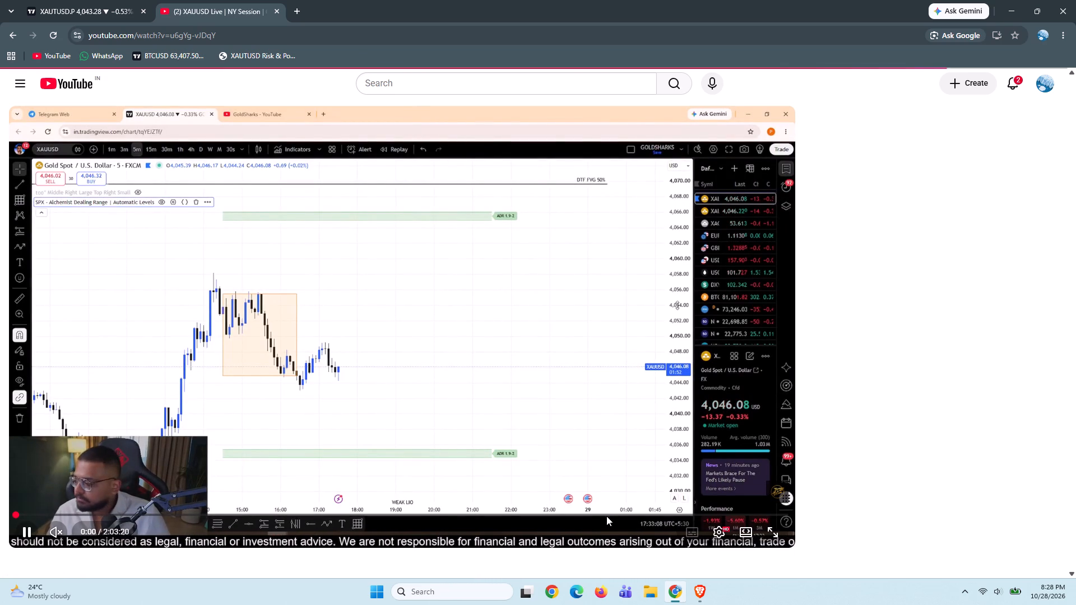
pyautogui.moveTo(606, 516); pyautogui.dragTo(606, 515)
pyautogui.click(606, 515)
pyautogui.click(603, 515)
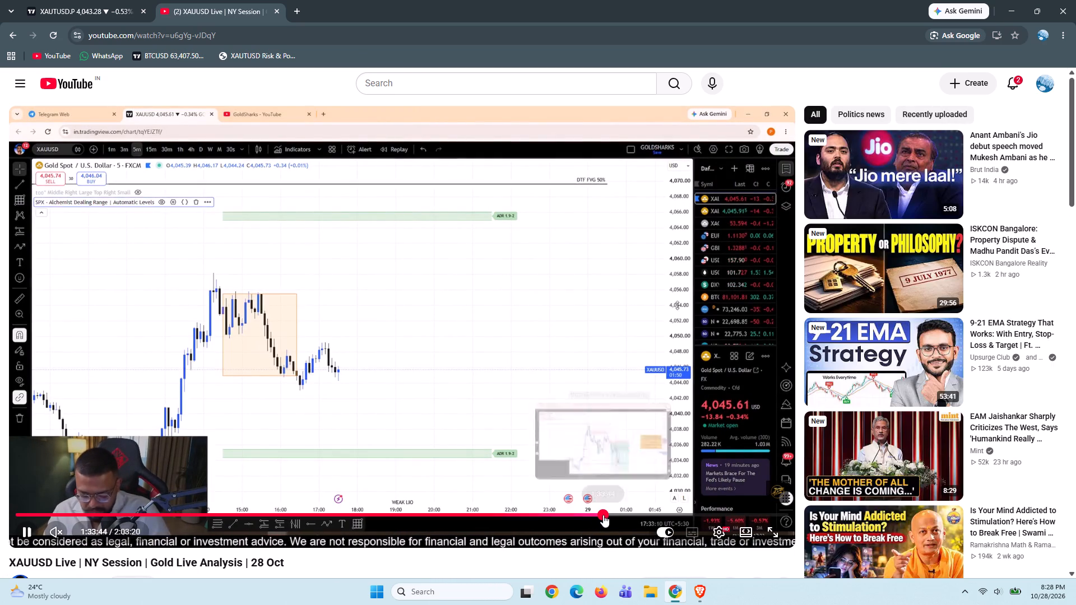
pyautogui.click(647, 422)
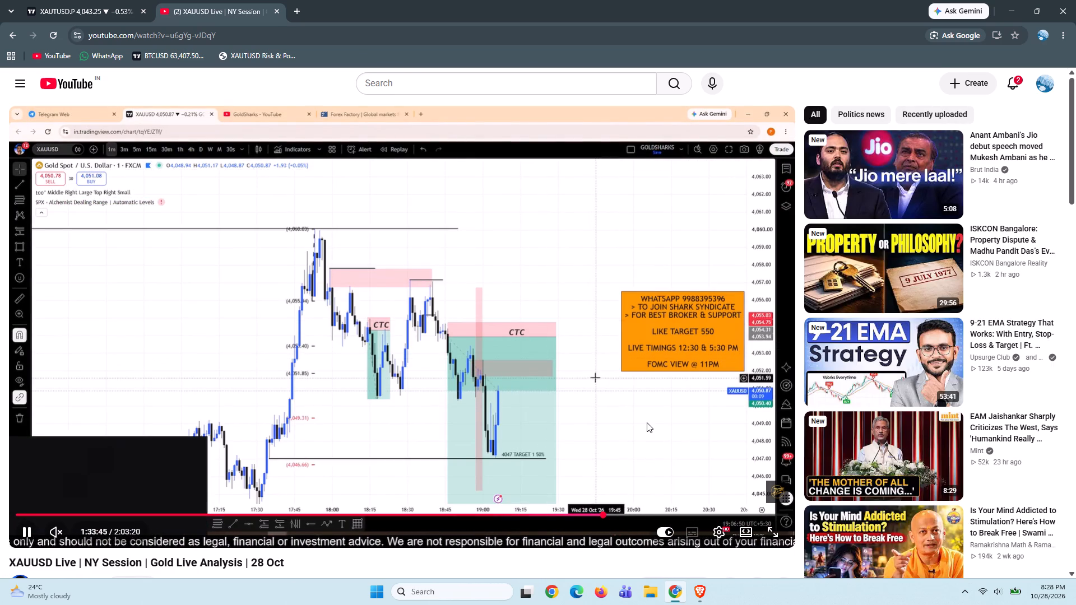
pyautogui.click(660, 515)
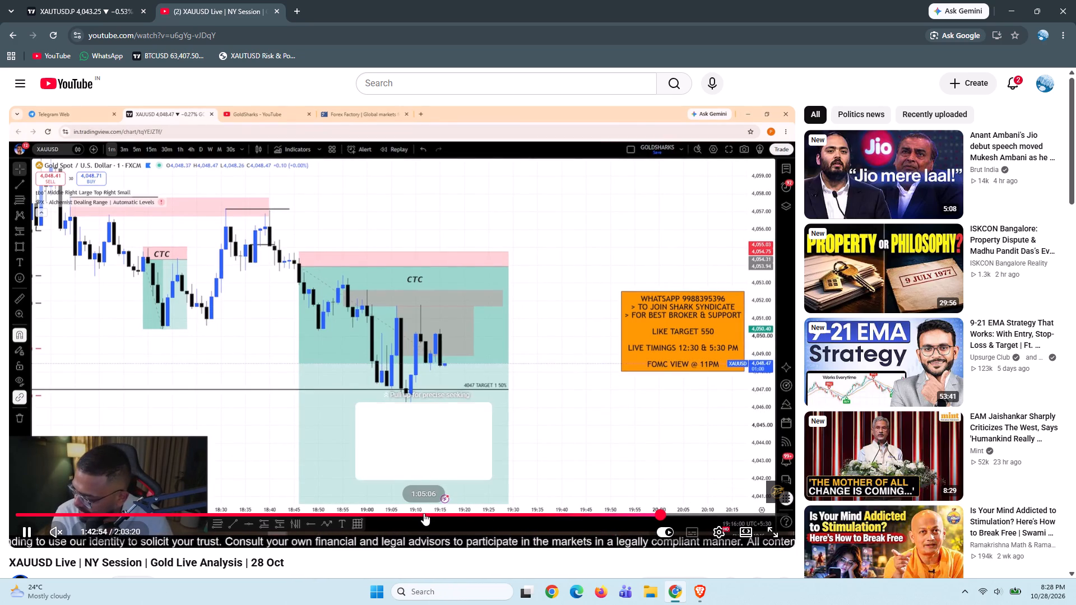
pyautogui.moveTo(424, 513); pyautogui.dragTo(364, 514)
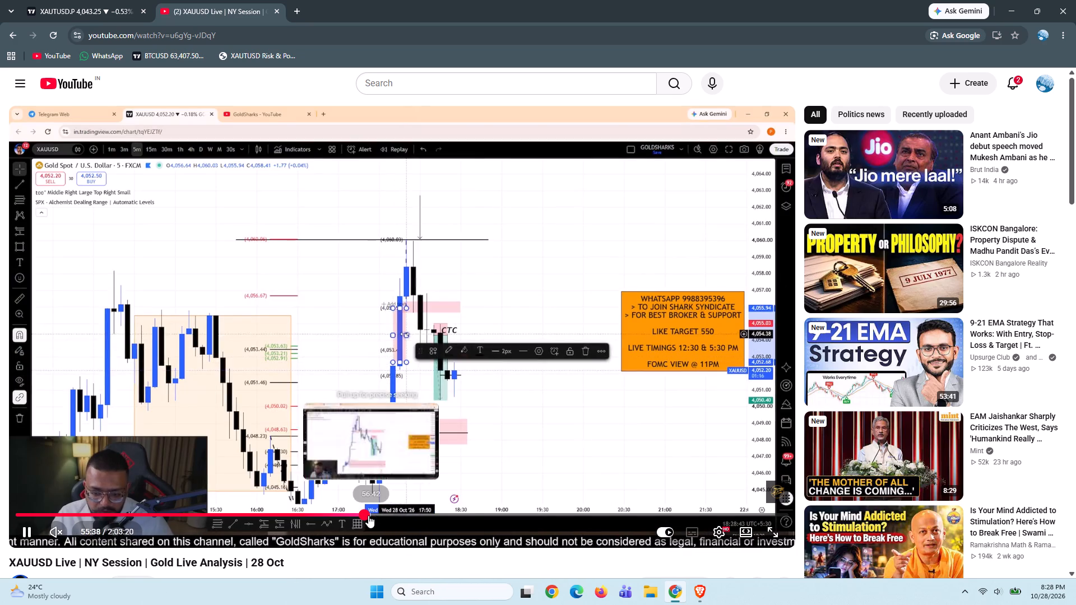
pyautogui.moveTo(367, 514); pyautogui.dragTo(303, 513)
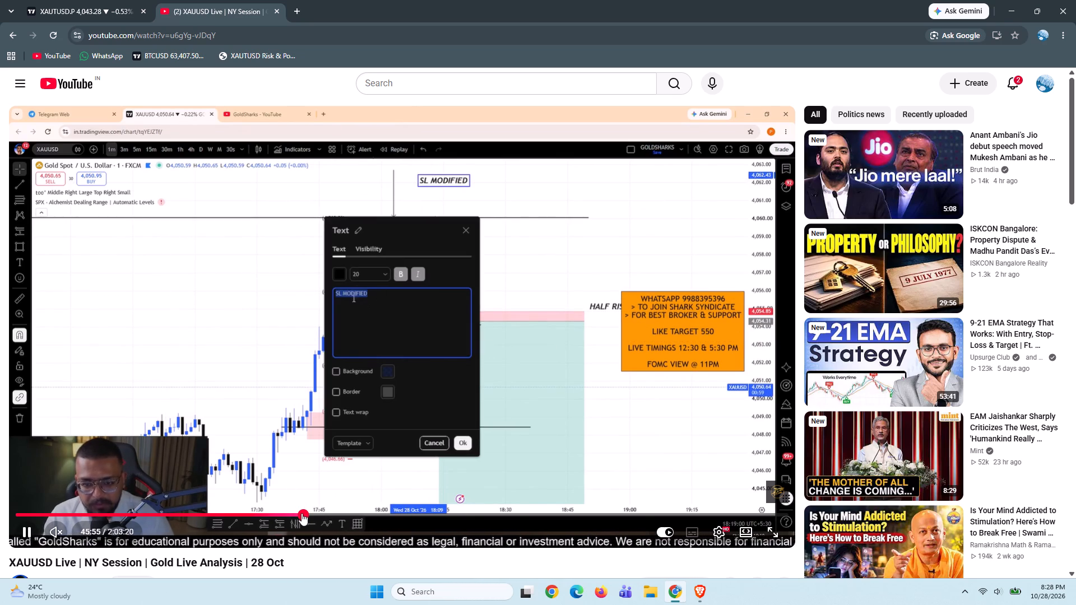
# Skim the stream forward from about 45:55 to 54:37 to follow how the gold short trade is managed.
pyautogui.press('Right')
pyautogui.press('Right')
pyautogui.press('Right')
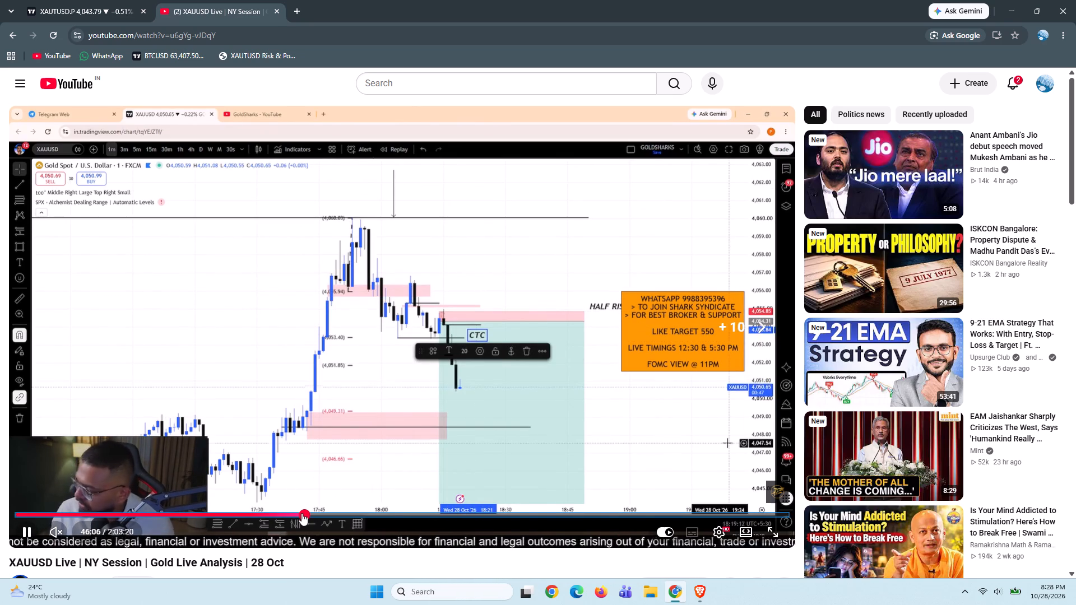
pyautogui.press('Right')
pyautogui.press('Right')
pyautogui.press('Right')
pyautogui.press('Right')
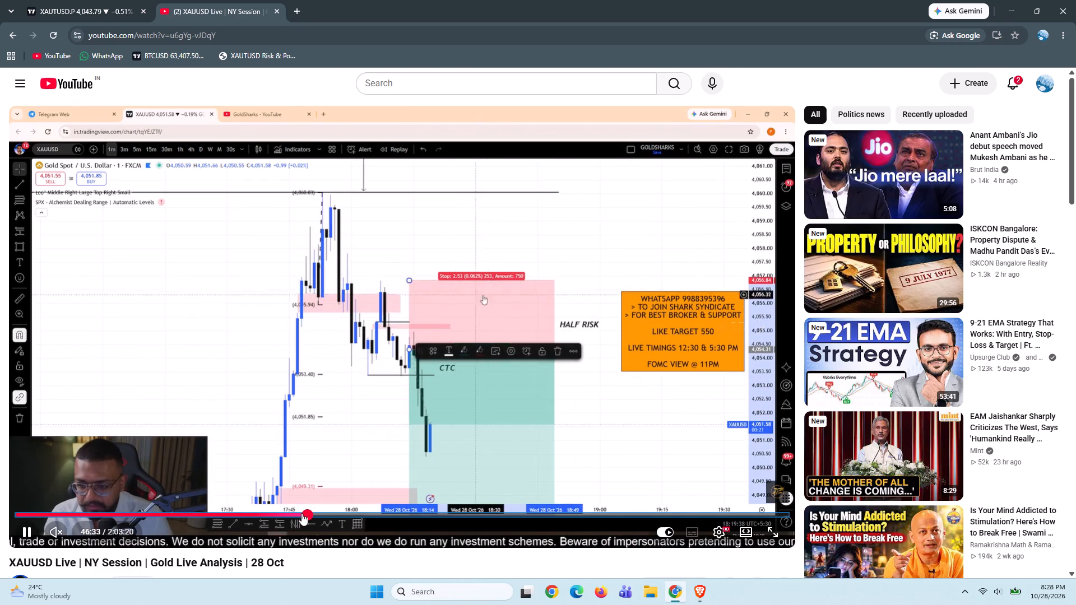
pyautogui.press('Right')
pyautogui.press('Right')
pyautogui.press('Right')
pyautogui.press('Right')
pyautogui.press('Right')
pyautogui.press('Right')
pyautogui.press('Right')
pyautogui.press('Right')
pyautogui.press('Right')
pyautogui.press('Right')
pyautogui.press('Right')
pyautogui.press('Right')
pyautogui.press('Right')
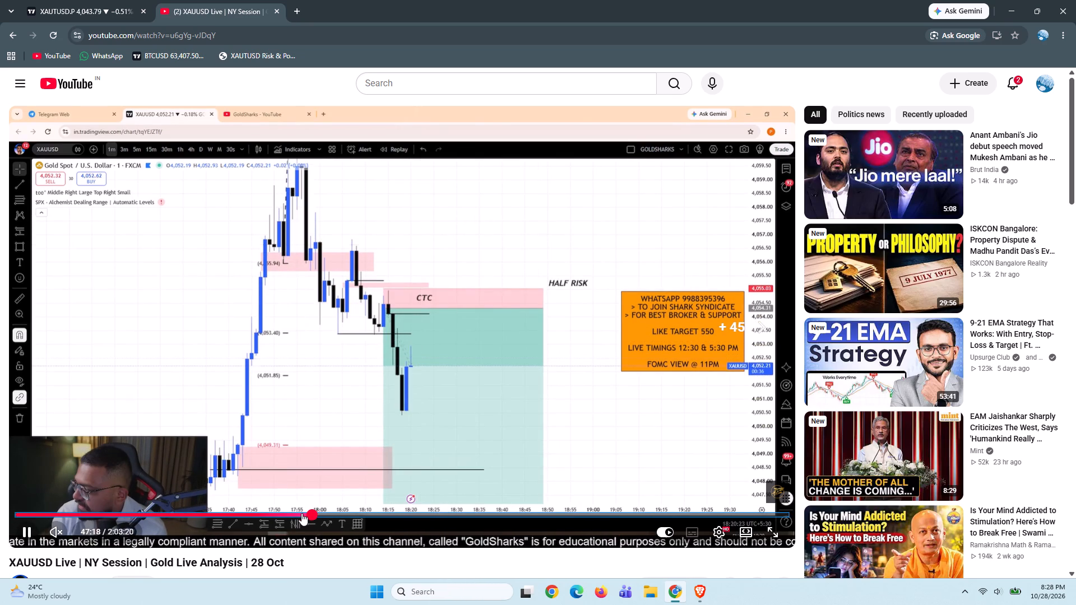
pyautogui.press('Right')
pyautogui.press('Right')
pyautogui.press('Right')
pyautogui.press('Right')
pyautogui.press('Right')
pyautogui.press('Right')
pyautogui.press('Right')
pyautogui.press('Right')
pyautogui.press('Right')
pyautogui.press('Right')
pyautogui.press('Right')
pyautogui.press('Right')
pyautogui.press('Right')
pyautogui.press('Right')
pyautogui.press('Right')
pyautogui.press('Right')
pyautogui.press('Right')
pyautogui.press('Right')
pyautogui.press('Right')
pyautogui.press('Right')
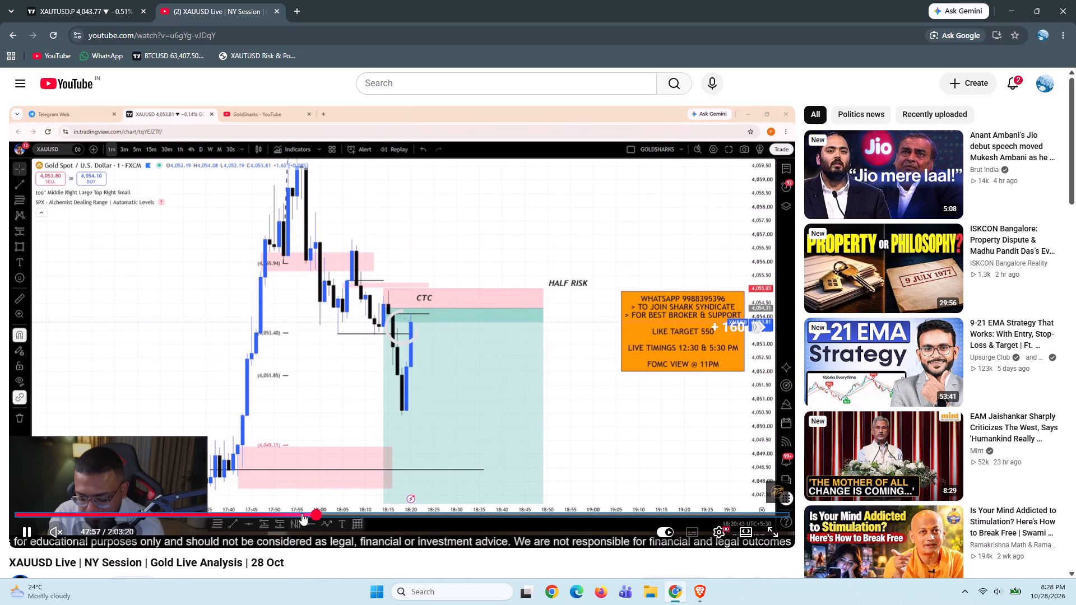
pyautogui.press('Right')
pyautogui.press('Right')
pyautogui.press('Right')
pyautogui.press('Right')
pyautogui.press('Right')
pyautogui.press('Right')
pyautogui.press('Right')
pyautogui.press('Right')
pyautogui.press('Right')
pyautogui.press('Right')
pyautogui.press('Right')
pyautogui.press('Right')
pyautogui.press('Right')
pyautogui.press('Right')
pyautogui.press('Right')
pyautogui.press('Right')
pyautogui.press('Right')
pyautogui.press('Right')
pyautogui.press('Right')
pyautogui.press('Right')
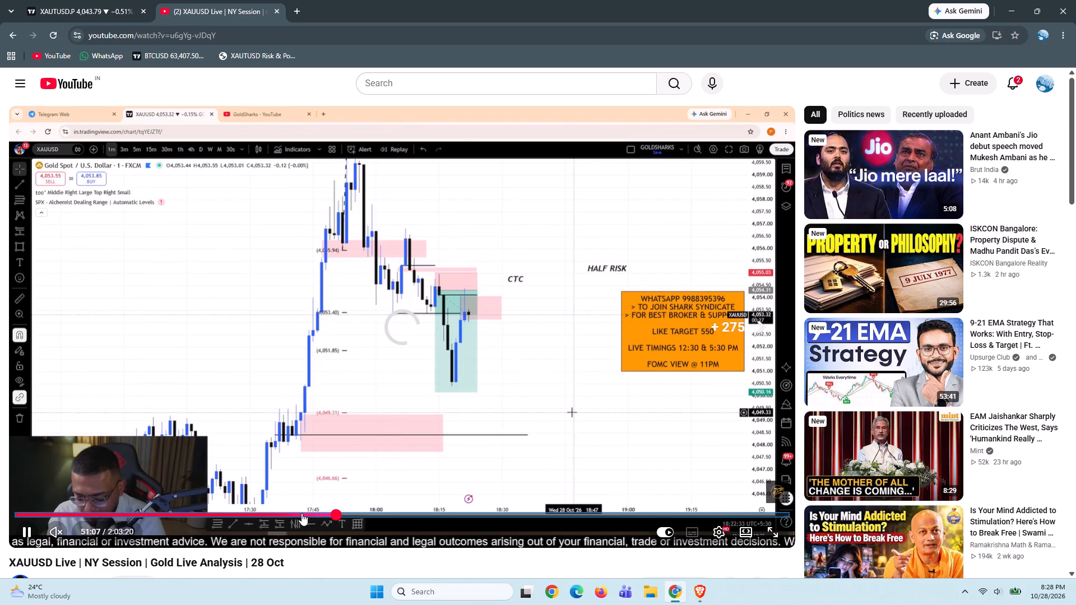
pyautogui.press('Right')
pyautogui.press('Right')
pyautogui.press('Right')
pyautogui.press('Right')
pyautogui.press('Right')
pyautogui.press('Right')
pyautogui.press('Right')
pyautogui.press('Right')
pyautogui.press('Right')
pyautogui.press('Right')
pyautogui.press('Right')
pyautogui.press('Right')
pyautogui.press('Right')
pyautogui.press('Right')
pyautogui.press('Right')
pyautogui.press('Right')
pyautogui.press('Right')
pyautogui.press('Right')
pyautogui.press('Right')
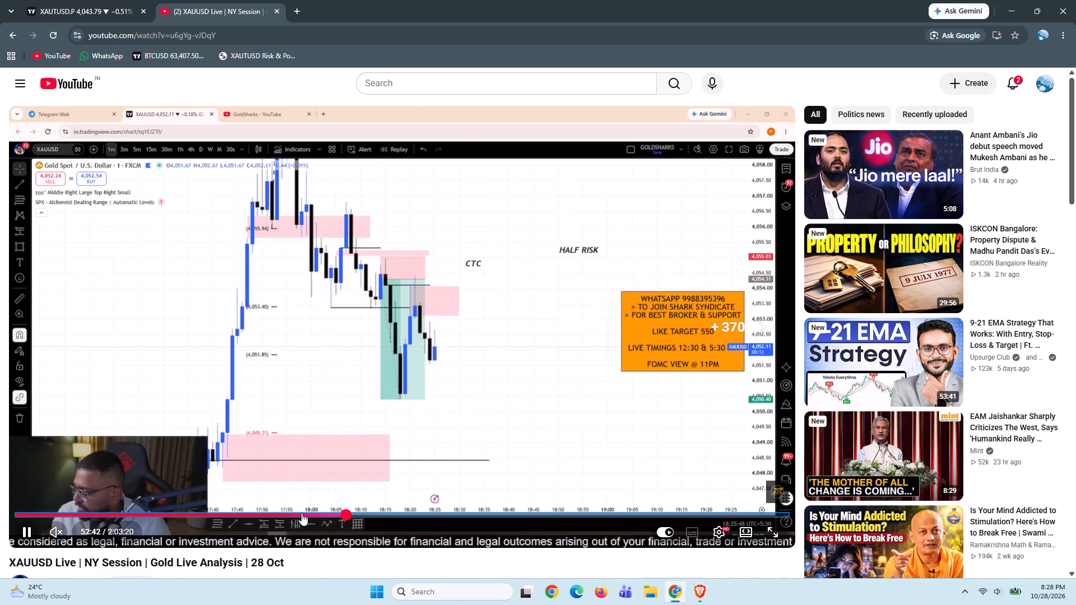
pyautogui.press('Right')
pyautogui.press('Right')
pyautogui.press('Right')
pyautogui.press('Right')
pyautogui.press('Right')
pyautogui.press('Right')
pyautogui.press('Right')
pyautogui.press('Right')
pyautogui.press('Right')
pyautogui.press('Right')
pyautogui.press('Right')
pyautogui.press('Right')
pyautogui.press('Right')
pyautogui.press('Right')
pyautogui.press('Right')
pyautogui.press('Right')
pyautogui.press('Right')
pyautogui.press('Right')
pyautogui.press('Right')
pyautogui.press('Right')
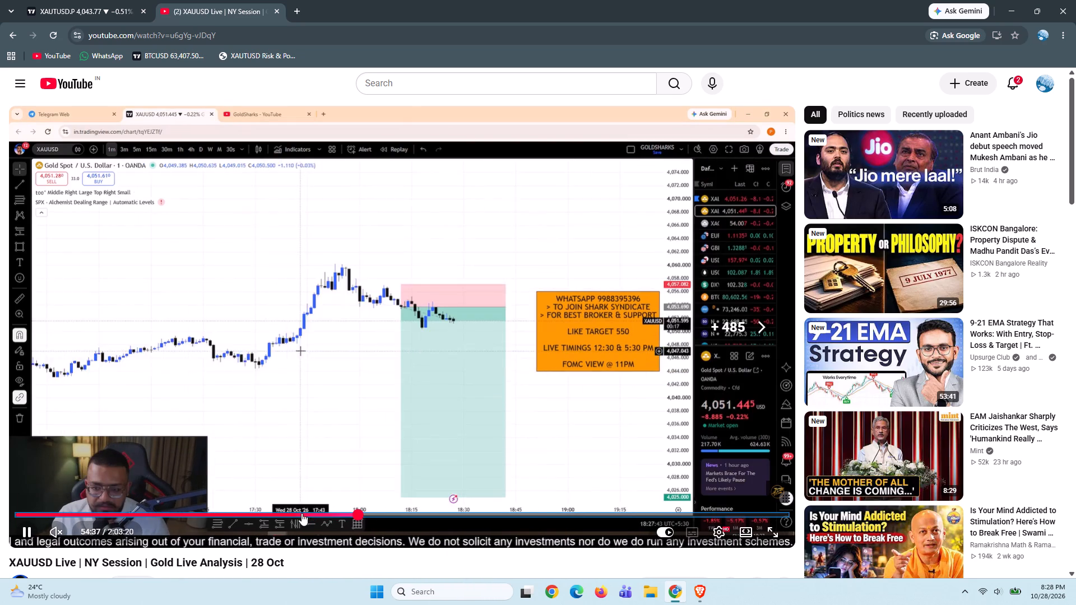
# Continue skimming the stream forward to about 57:33 to follow the analyst's subsequent chart analysis.
pyautogui.press('Right')
pyautogui.press('Right')
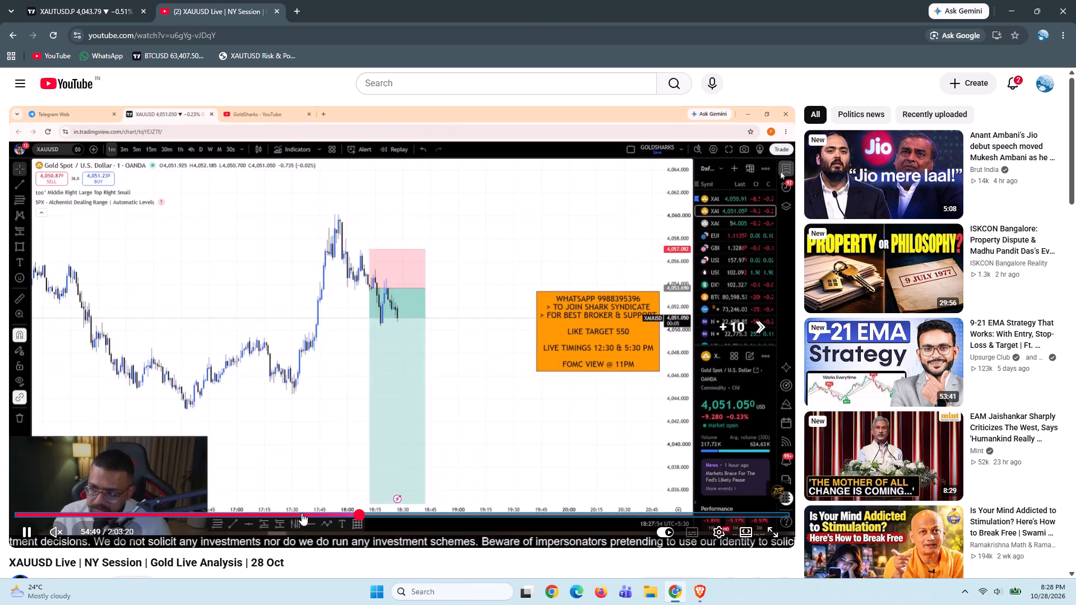
pyautogui.press('Right')
pyautogui.press('Right')
pyautogui.press('Right')
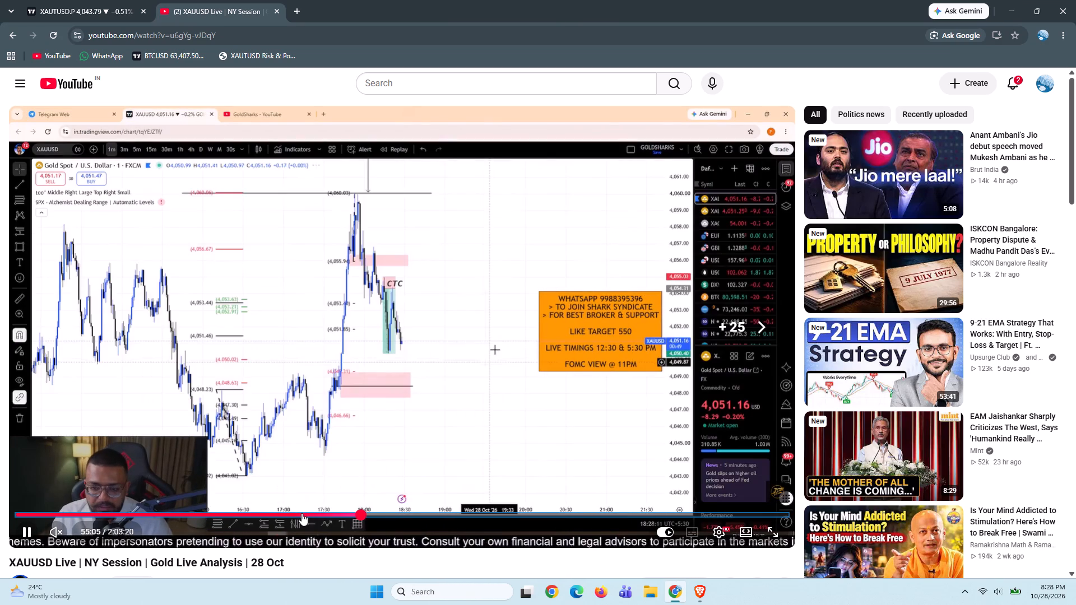
pyautogui.press('Right')
pyautogui.press('Right')
pyautogui.press('Right')
pyautogui.press('Right')
pyautogui.press('Right')
pyautogui.press('Right')
pyautogui.press('Right')
pyautogui.press('Right')
pyautogui.press('Right')
pyautogui.press('Right')
pyautogui.press('Right')
pyautogui.press('Right')
pyautogui.press('Right')
pyautogui.press('Right')
pyautogui.press('Right')
pyautogui.press('Right')
pyautogui.press('Right')
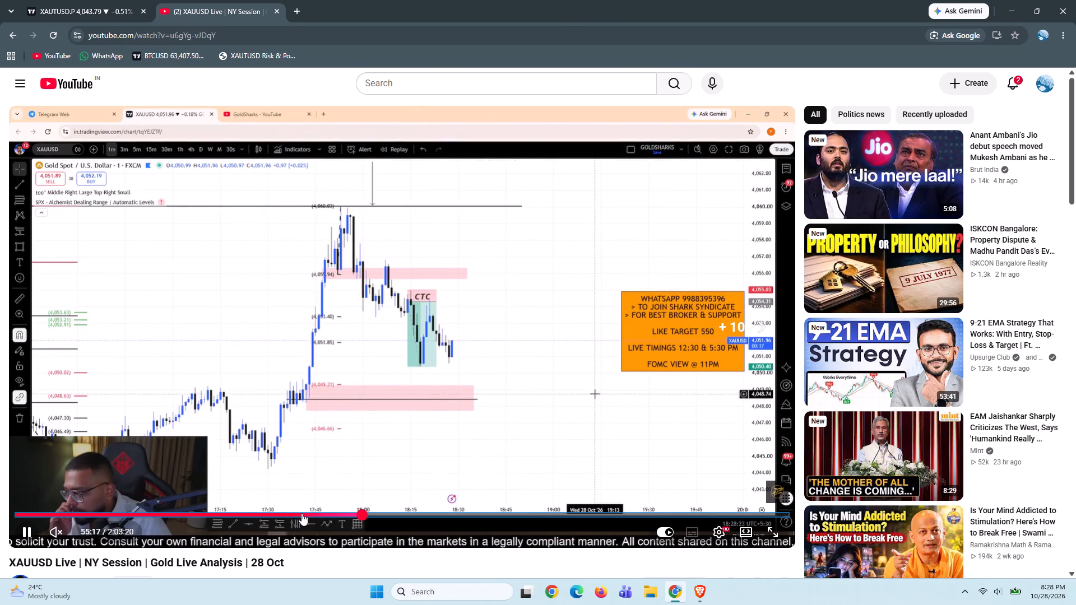
pyautogui.press('Right')
pyautogui.press('Right')
pyautogui.press('Right')
pyautogui.press('Right')
pyautogui.press('Right')
pyautogui.press('Right')
pyautogui.press('Right')
pyautogui.press('Right')
pyautogui.press('Right')
pyautogui.press('Right')
pyautogui.press('Right')
pyautogui.press('Right')
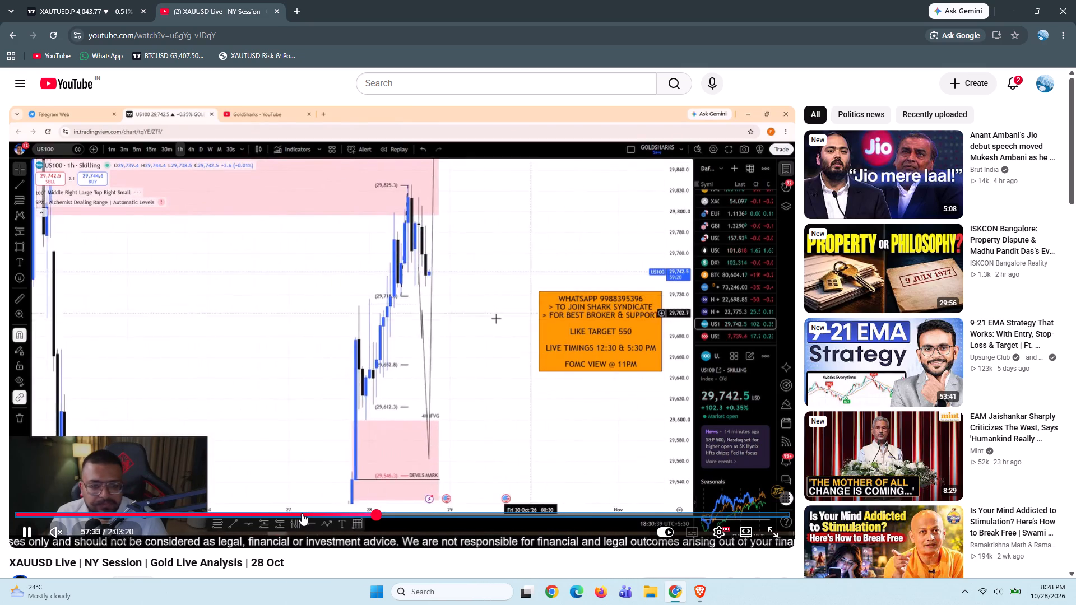
# Skim the stream forward from about 57:33 to 1:00:43, covering the US100, Bitcoin, economic calendar and silver reviews.
pyautogui.press('Right')
pyautogui.press('Right')
pyautogui.press('Right')
pyautogui.press('Right')
pyautogui.press('Right')
pyautogui.press('Right')
pyautogui.press('Right')
pyautogui.press('Right')
pyautogui.press('Right')
pyautogui.press('Right')
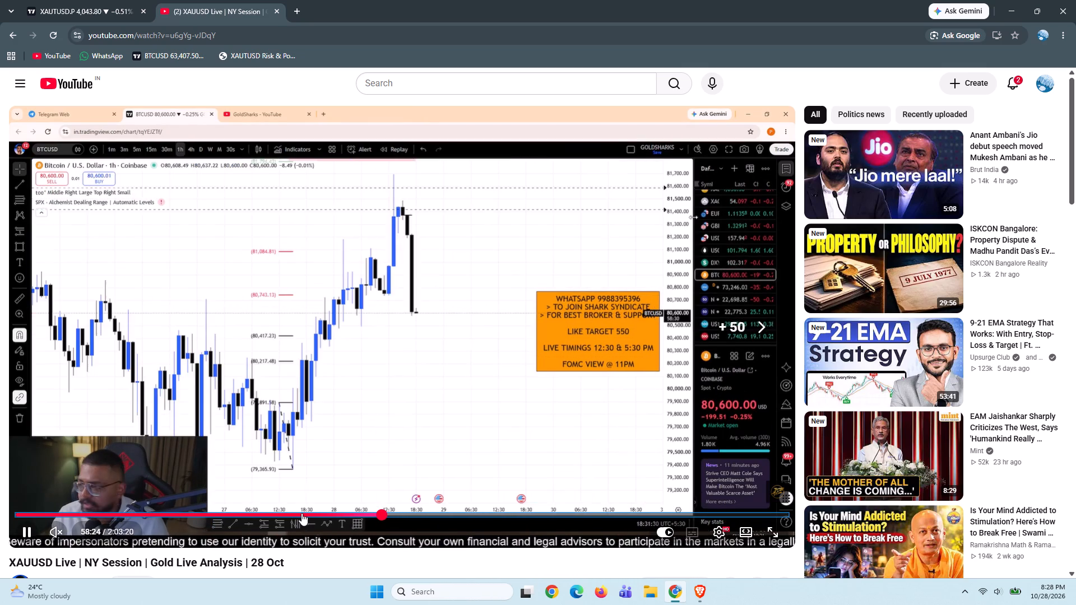
pyautogui.press('Right')
pyautogui.press('Right')
pyautogui.press('Right')
pyautogui.press('Right')
pyautogui.press('Right')
pyautogui.press('Right')
pyautogui.press('Right')
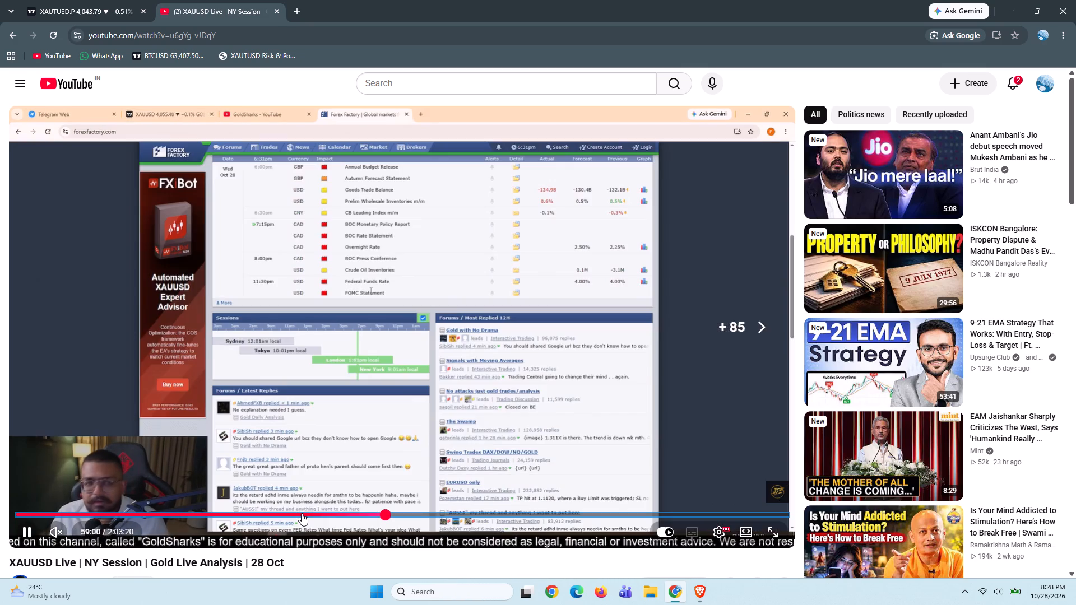
pyautogui.press('Right')
pyautogui.press('Right')
pyautogui.press('Right')
pyautogui.press('Right')
pyautogui.press('Right')
pyautogui.press('Right')
pyautogui.press('Right')
pyautogui.press('Right')
pyautogui.press('Right')
pyautogui.press('Right')
pyautogui.press('Right')
pyautogui.press('Right')
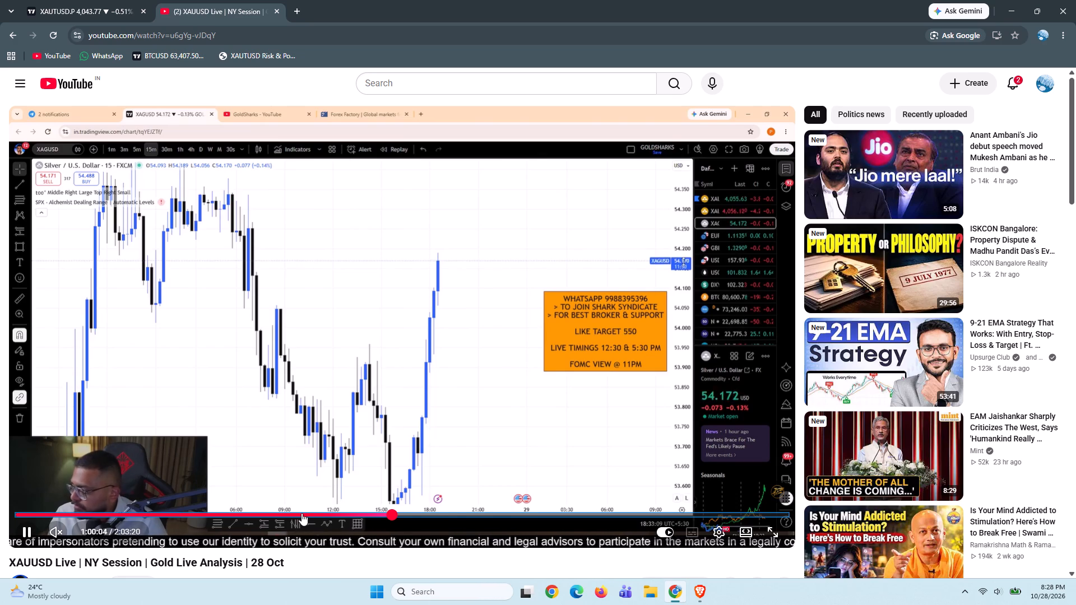
pyautogui.press('Right')
pyautogui.press('Right')
pyautogui.press('Right')
pyautogui.press('Right')
pyautogui.press('Right')
pyautogui.press('Right')
pyautogui.press('Right')
pyautogui.press('Right')
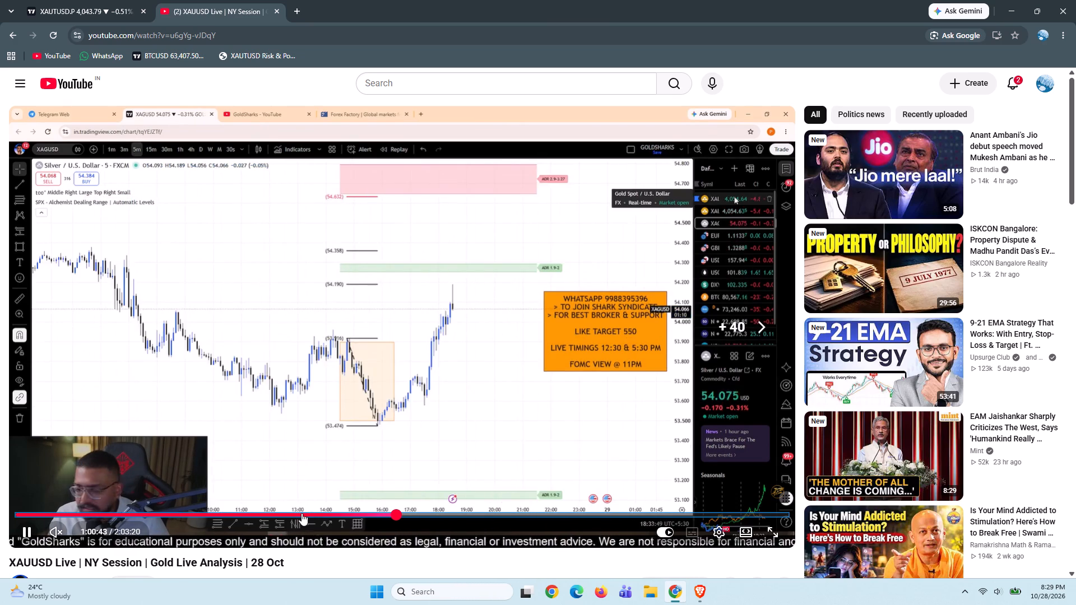
# Skim the stream forward to about 1:03:31 to follow the analyst's gold chart markup across timeframes.
pyautogui.press('Right')
pyautogui.press('Right')
pyautogui.press('Right')
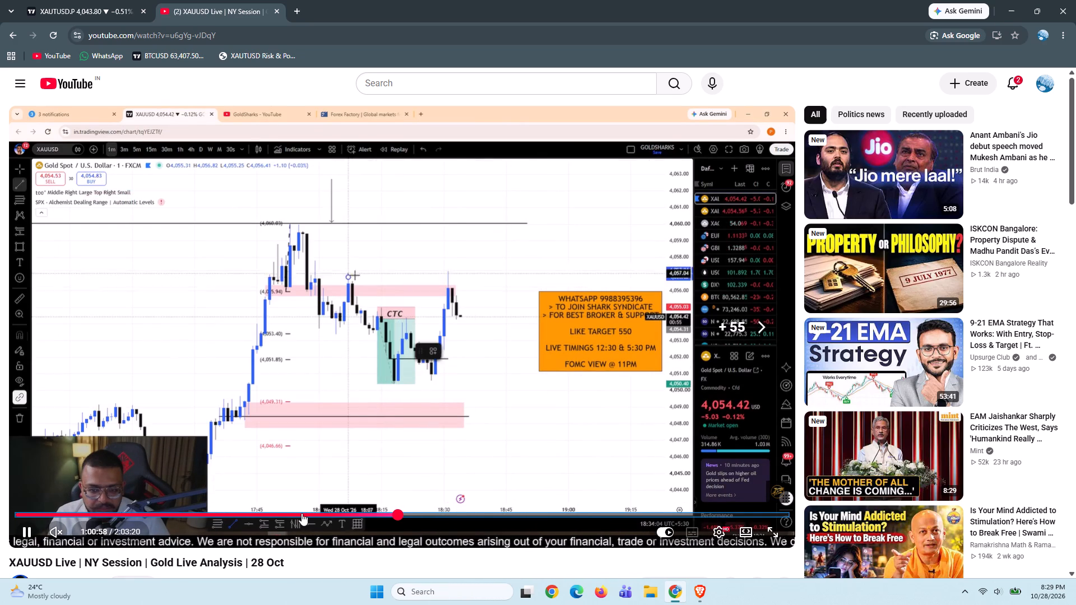
pyautogui.press('Right')
pyautogui.press('Right')
pyautogui.press('Right')
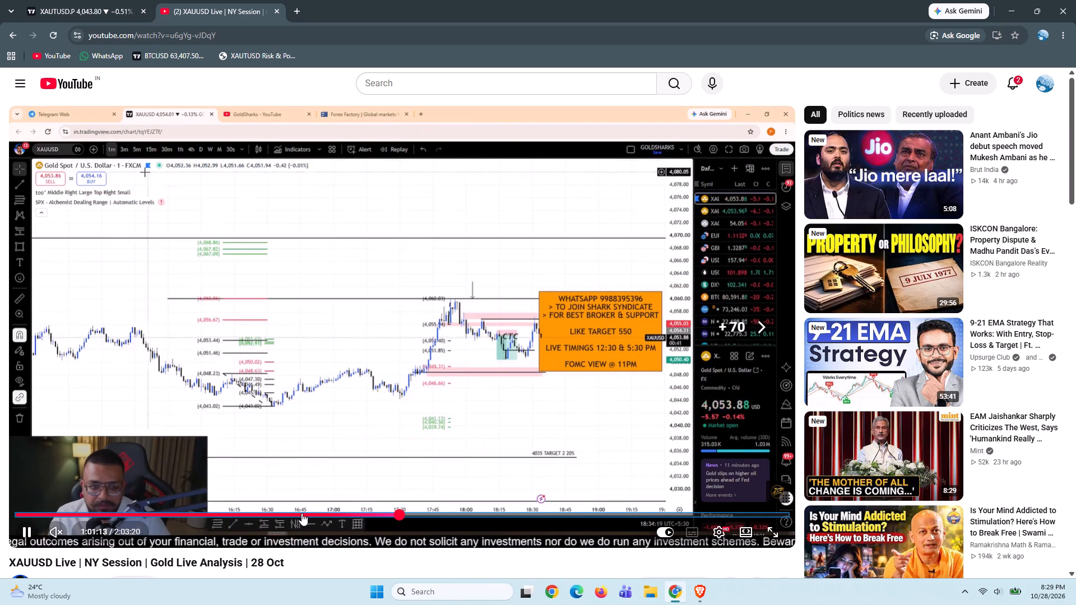
pyautogui.press('Right')
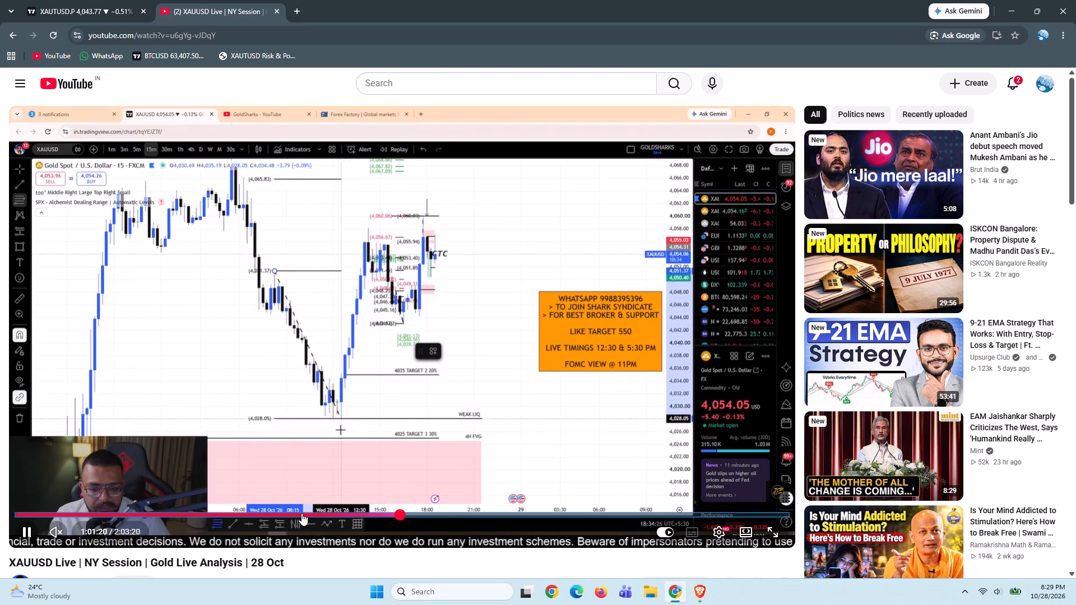
pyautogui.press('Right')
pyautogui.press('Right')
pyautogui.press('Right')
pyautogui.press('Right')
pyautogui.press('Right')
pyautogui.press('Right')
pyautogui.press('Right')
pyautogui.press('Right')
pyautogui.press('Right')
pyautogui.press('Right')
pyautogui.press('Right')
pyautogui.press('Right')
pyautogui.press('Right')
pyautogui.press('Right')
pyautogui.press('Right')
pyautogui.press('Right')
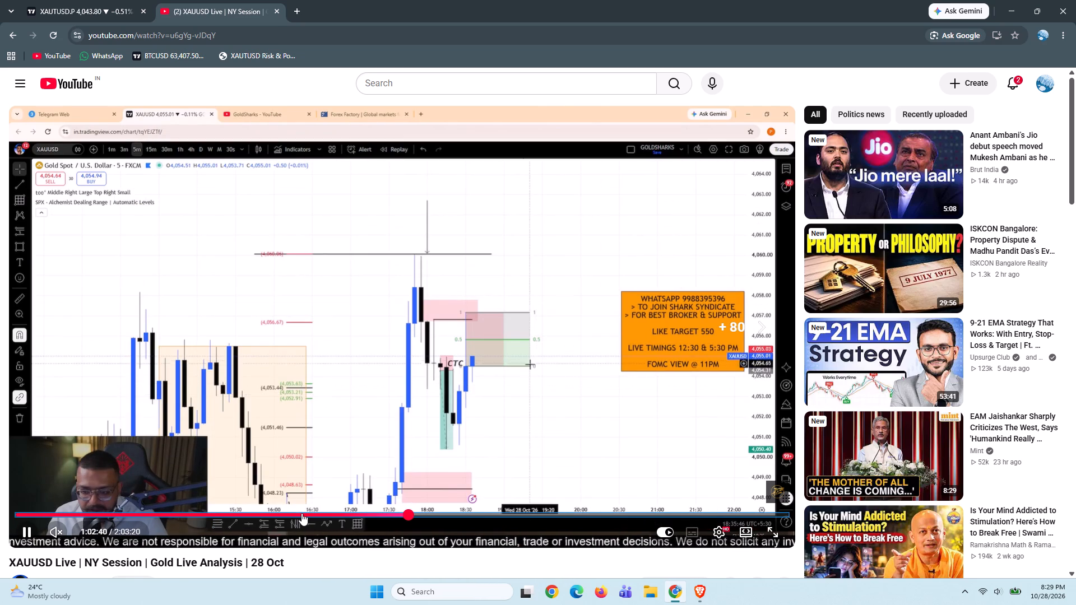
pyautogui.press('Right')
pyautogui.press('Right')
pyautogui.press('Right')
pyautogui.press('Right')
pyautogui.press('Right')
pyautogui.press('Right')
pyautogui.press('Right')
pyautogui.press('Right')
pyautogui.press('Right')
pyautogui.press('Right')
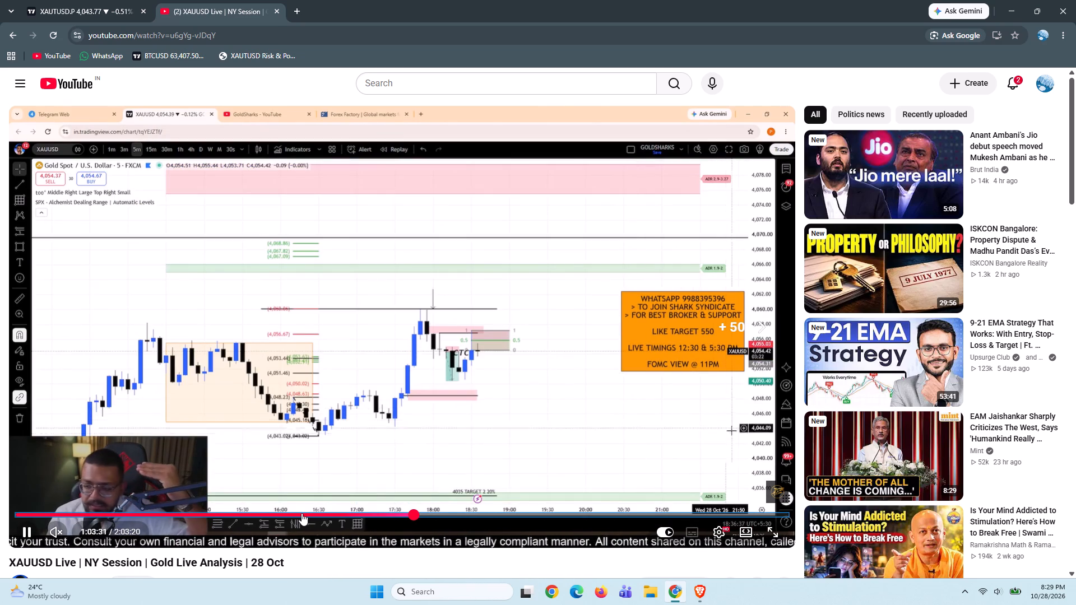
# Skim the stream forward to about 1:07:51 to follow gold's price action around the marked retracement zone.
pyautogui.press('Right')
pyautogui.press('Right')
pyautogui.press('Right')
pyautogui.press('Right')
pyautogui.press('Right')
pyautogui.press('Right')
pyautogui.press('Right')
pyautogui.press('Right')
pyautogui.press('Right')
pyautogui.press('Right')
pyautogui.press('Right')
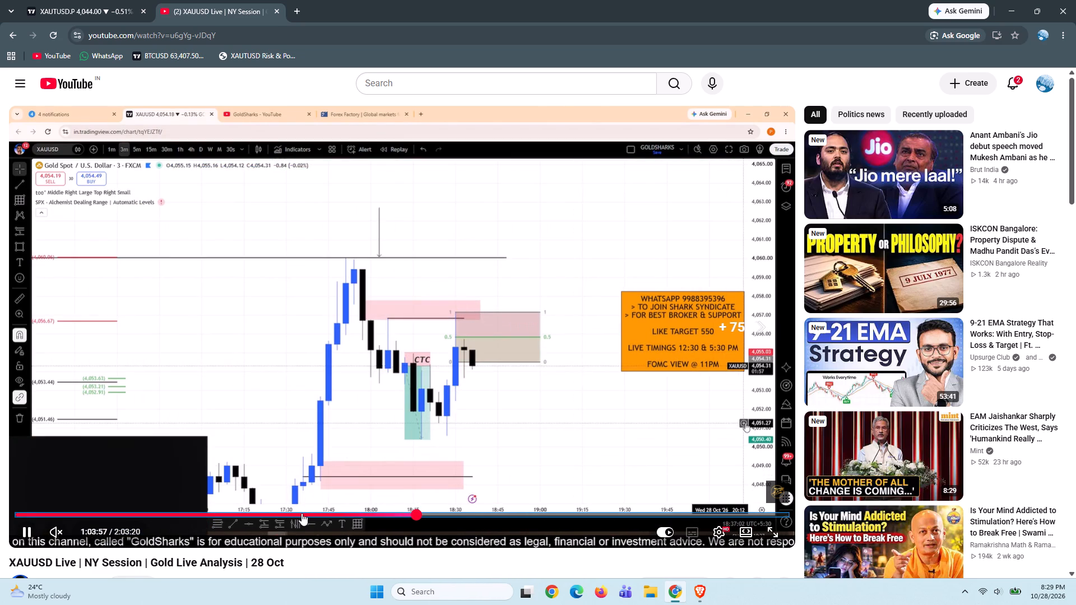
pyautogui.press('Right')
pyautogui.press('Right')
pyautogui.press('Right')
pyautogui.press('Right')
pyautogui.press('Right')
pyautogui.press('Right')
pyautogui.press('Right')
pyautogui.press('Right')
pyautogui.press('Right')
pyautogui.press('Right')
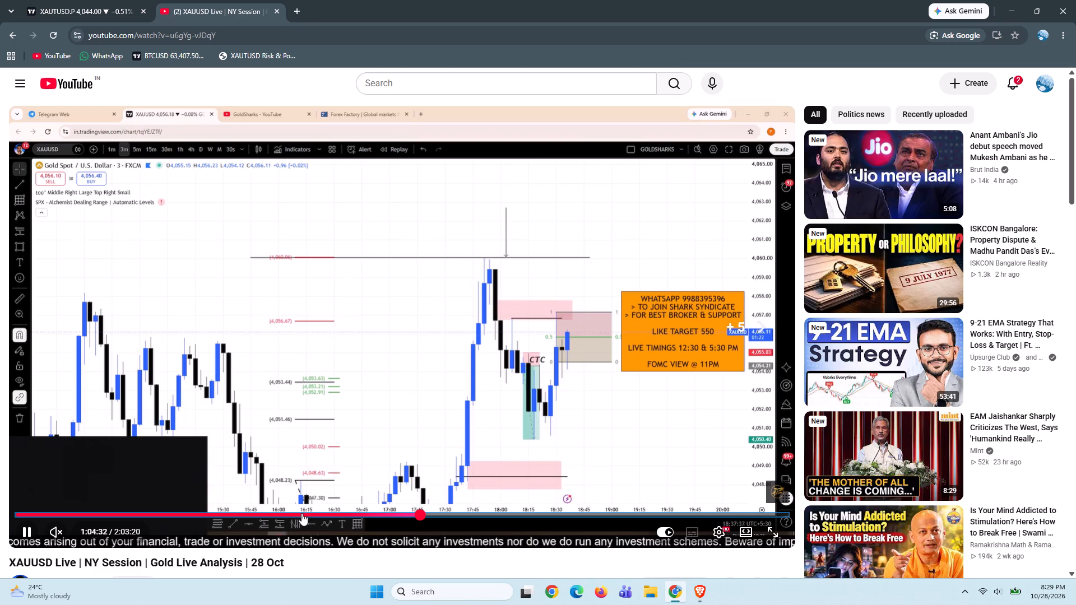
pyautogui.press('Right')
pyautogui.press('Right')
pyautogui.press('Right')
pyautogui.press('Right')
pyautogui.press('Right')
pyautogui.press('Right')
pyautogui.press('Right')
pyautogui.press('Right')
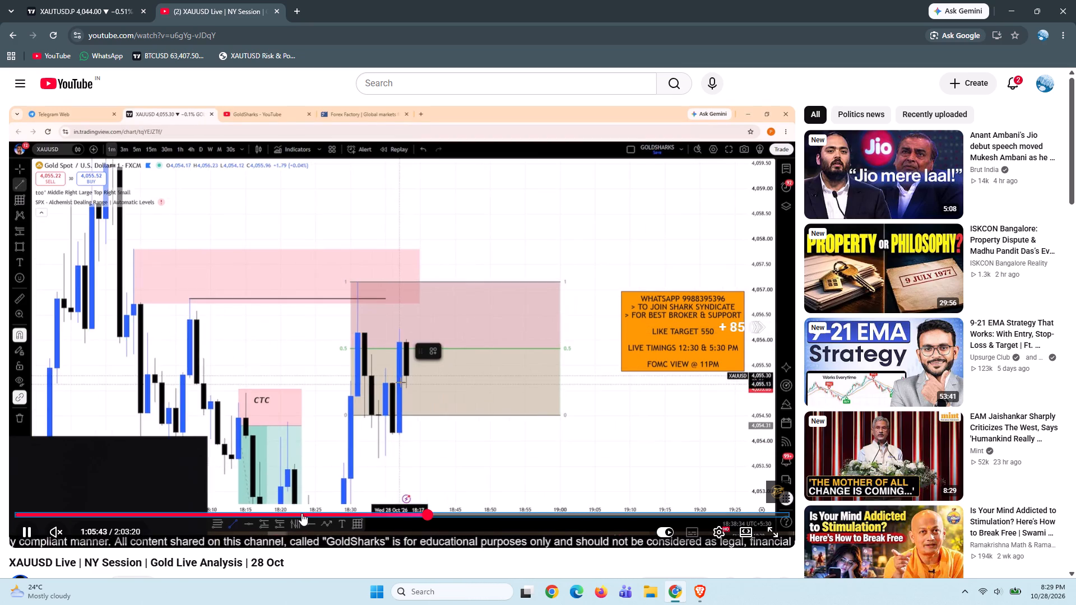
pyautogui.press('Right')
pyautogui.press('Right')
pyautogui.press('Right')
pyautogui.press('Right')
pyautogui.press('Right')
pyautogui.press('Right')
pyautogui.press('Right')
pyautogui.press('Right')
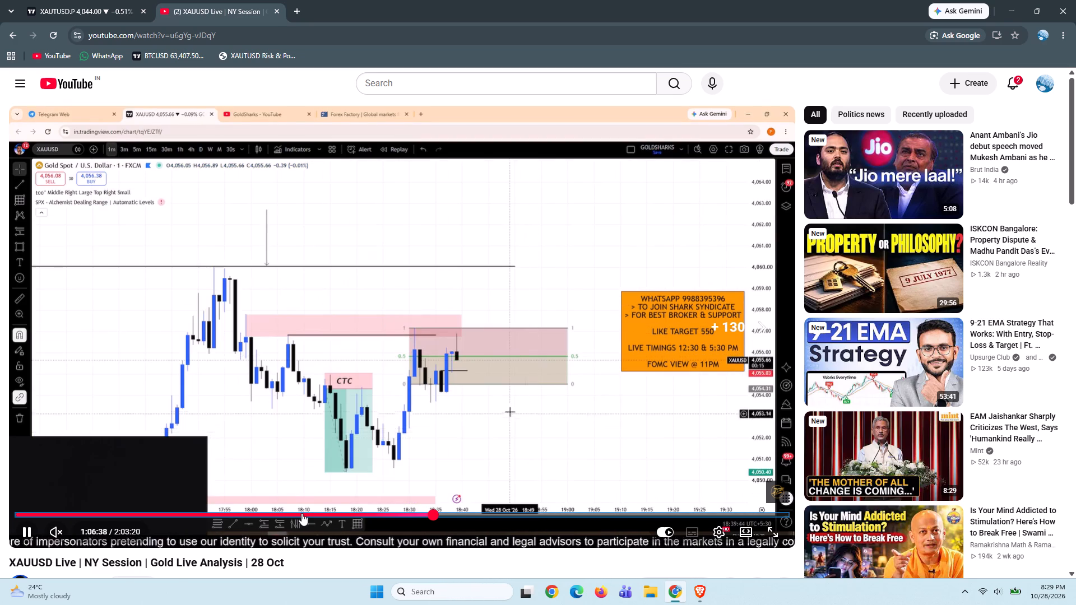
pyautogui.press('Right')
pyautogui.press('Right')
pyautogui.press('Right')
pyautogui.press('Right')
pyautogui.press('Right')
pyautogui.press('Right')
pyautogui.press('Right')
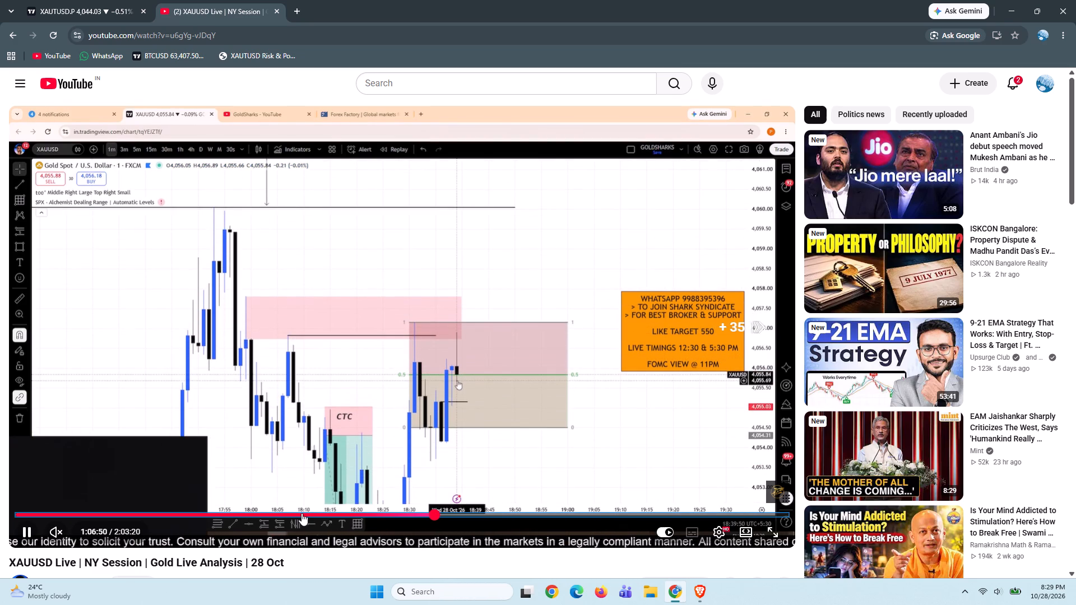
pyautogui.press('Right')
pyautogui.press('Right')
pyautogui.press('Right')
pyautogui.press('Right')
pyautogui.press('Right')
pyautogui.press('Right')
pyautogui.press('Right')
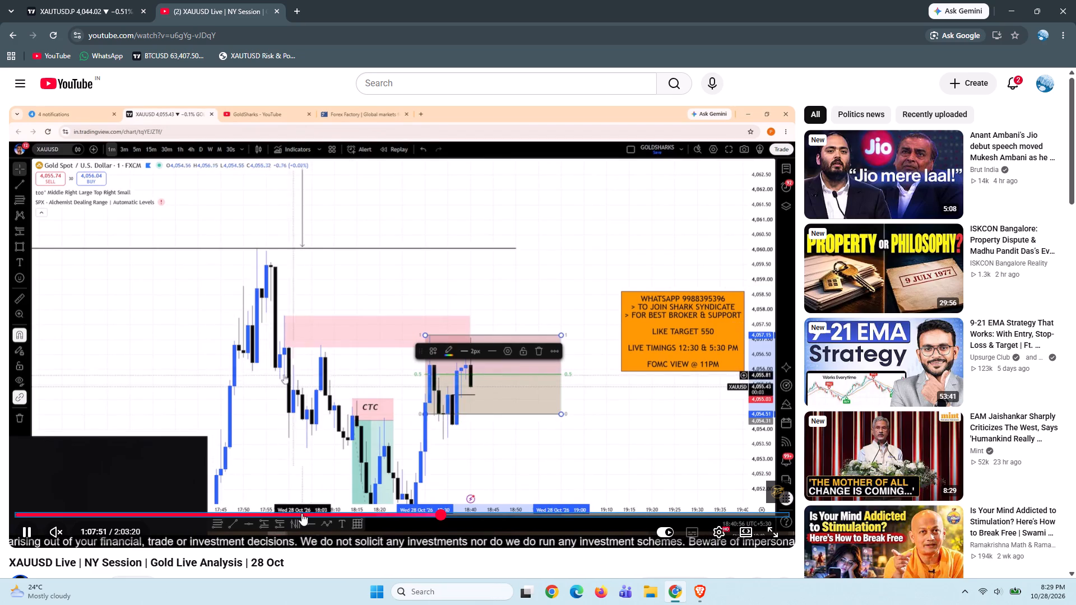
# Skim the stream forward to about 1:09:39 to examine the analyst's next gold short position setup.
pyautogui.press('Right')
pyautogui.press('Right')
pyautogui.press('Right')
pyautogui.press('Right')
pyautogui.press('Right')
pyautogui.press('Right')
pyautogui.press('Right')
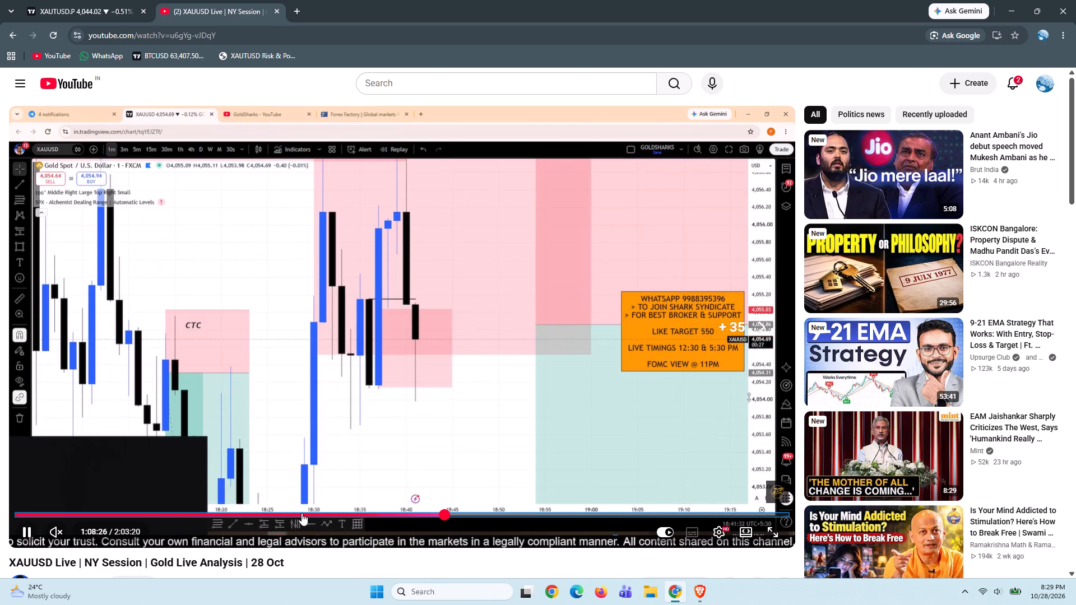
pyautogui.press('Right')
pyautogui.press('Right')
pyautogui.press('Right')
pyautogui.press('Right')
pyautogui.press('Right')
pyautogui.press('Right')
pyautogui.press('Right')
pyautogui.press('Right')
pyautogui.press('Right')
pyautogui.press('Right')
pyautogui.press('Right')
pyautogui.press('Right')
pyautogui.press('Right')
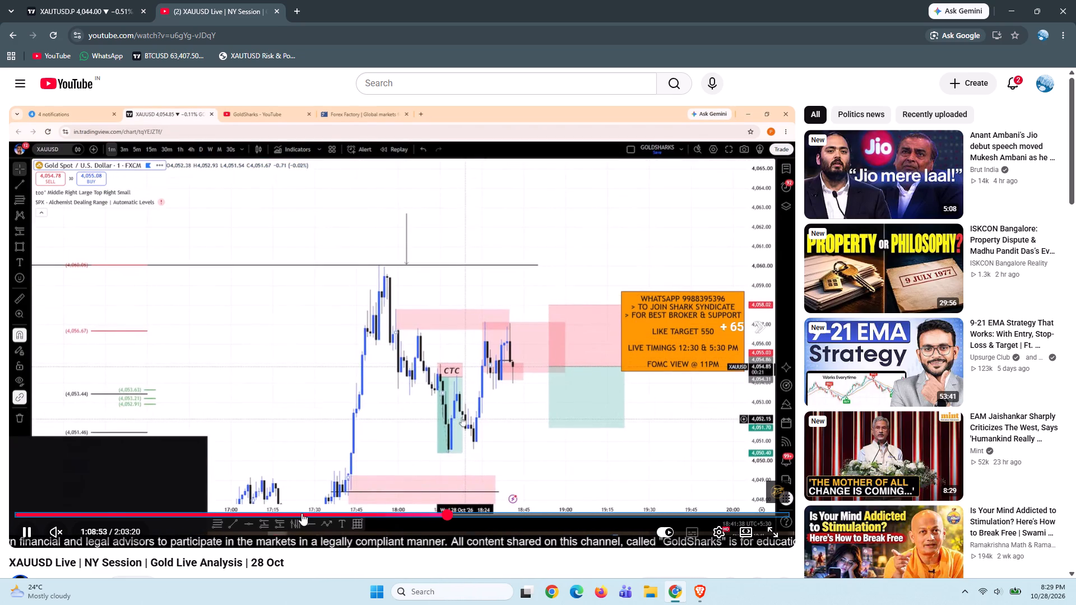
pyautogui.press('Right')
pyautogui.press('Right')
pyautogui.press('Right')
pyautogui.press('Right')
pyautogui.press('Right')
pyautogui.press('Right')
pyautogui.press('Right')
pyautogui.press('Right')
pyautogui.press('Right')
pyautogui.press('Right')
pyautogui.press('Right')
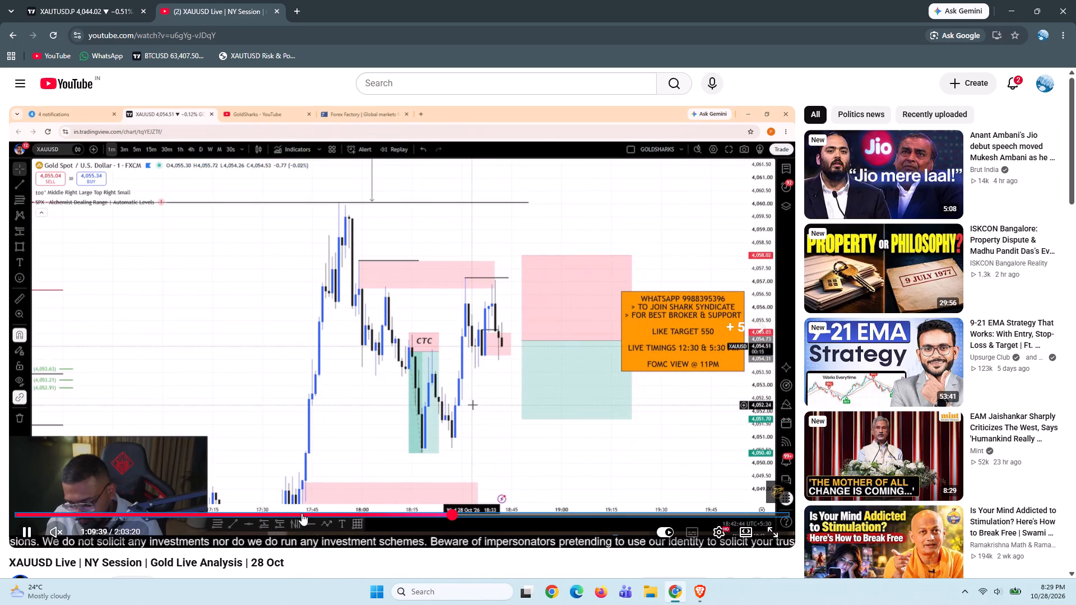
# Skim the stream forward to about 1:11:19 to follow the analyst's gold short position on the 1-minute chart.
pyautogui.press('Right')
pyautogui.press('Right')
pyautogui.press('Right')
pyautogui.press('Right')
pyautogui.press('Right')
pyautogui.press('Right')
pyautogui.press('Right')
pyautogui.press('Right')
pyautogui.press('Right')
pyautogui.press('Right')
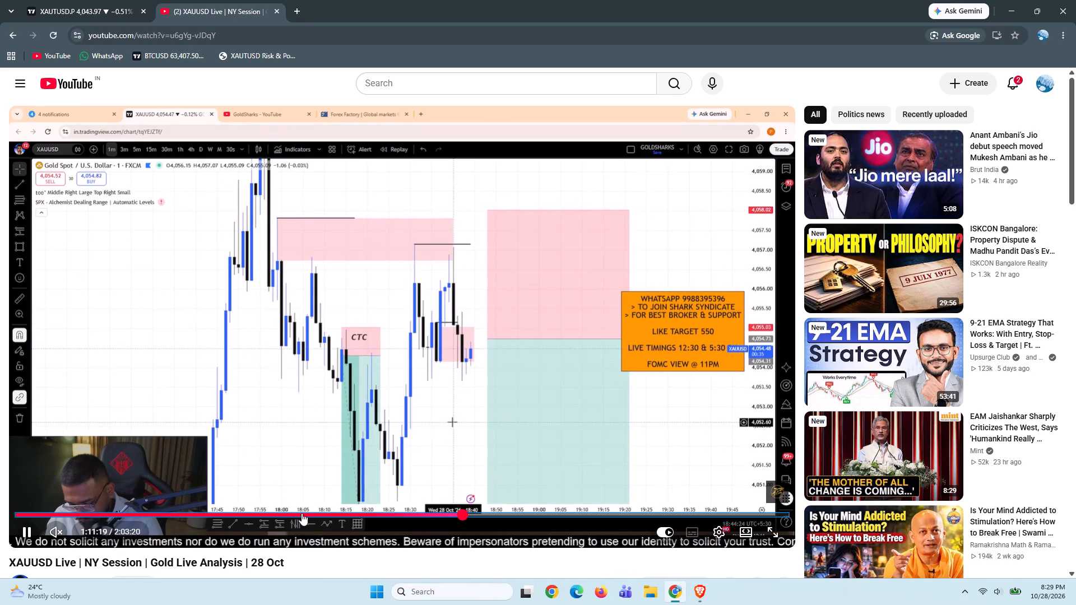
# Skim the stream forward to about 1:12:16 to compare the gold short setup across the analyst's chart timeframes.
pyautogui.press('Right')
pyautogui.press('Right')
pyautogui.press('Right')
pyautogui.press('Right')
pyautogui.press('Right')
pyautogui.press('Right')
pyautogui.press('Right')
pyautogui.press('Right')
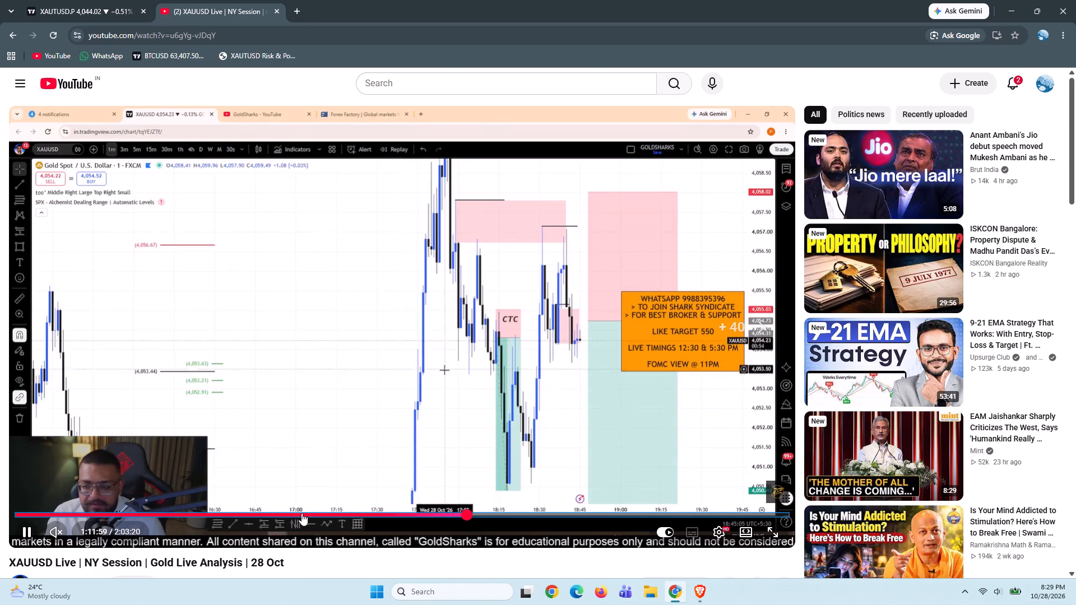
pyautogui.press('Right')
pyautogui.press('Right')
pyautogui.press('Right')
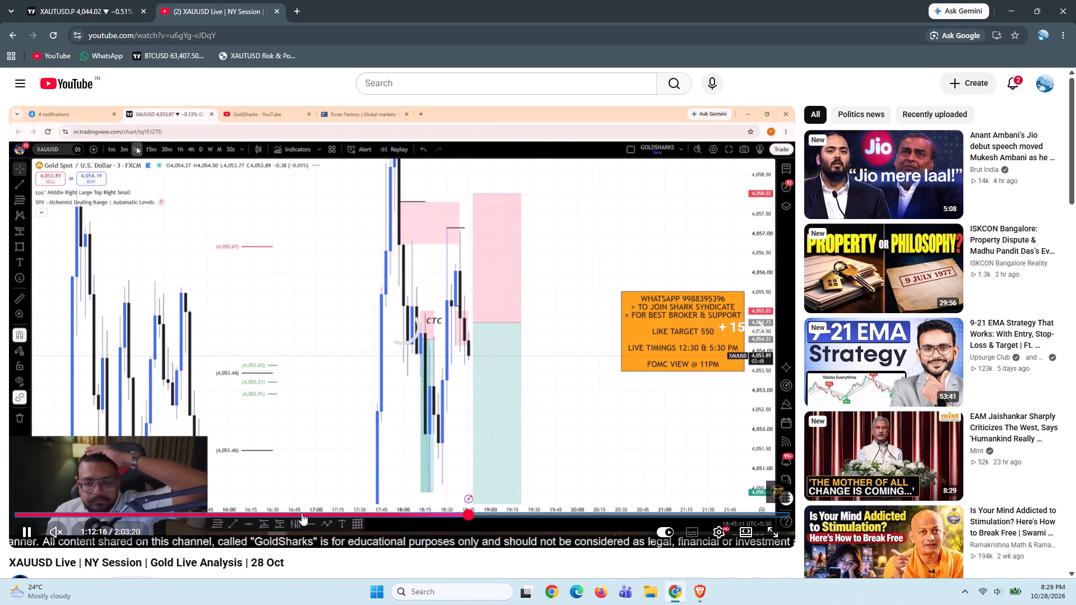
# Skim the stream forward to about 1:13:26 to follow gold's price action around the short position entry.
pyautogui.press('Right')
pyautogui.press('Right')
pyautogui.press('Right')
pyautogui.press('Right')
pyautogui.press('Right')
pyautogui.press('Right')
pyautogui.press('Right')
pyautogui.press('Right')
pyautogui.press('Right')
pyautogui.press('Right')
pyautogui.press('Right')
pyautogui.press('Right')
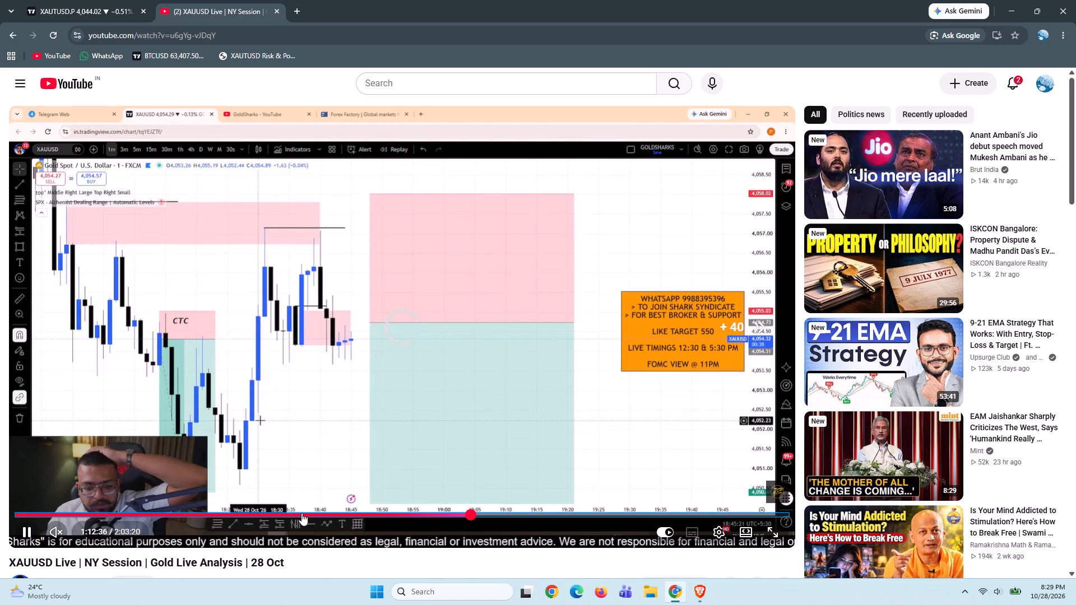
pyautogui.press('Right')
pyautogui.press('Right')
pyautogui.press('Right')
pyautogui.press('Right')
pyautogui.press('Right')
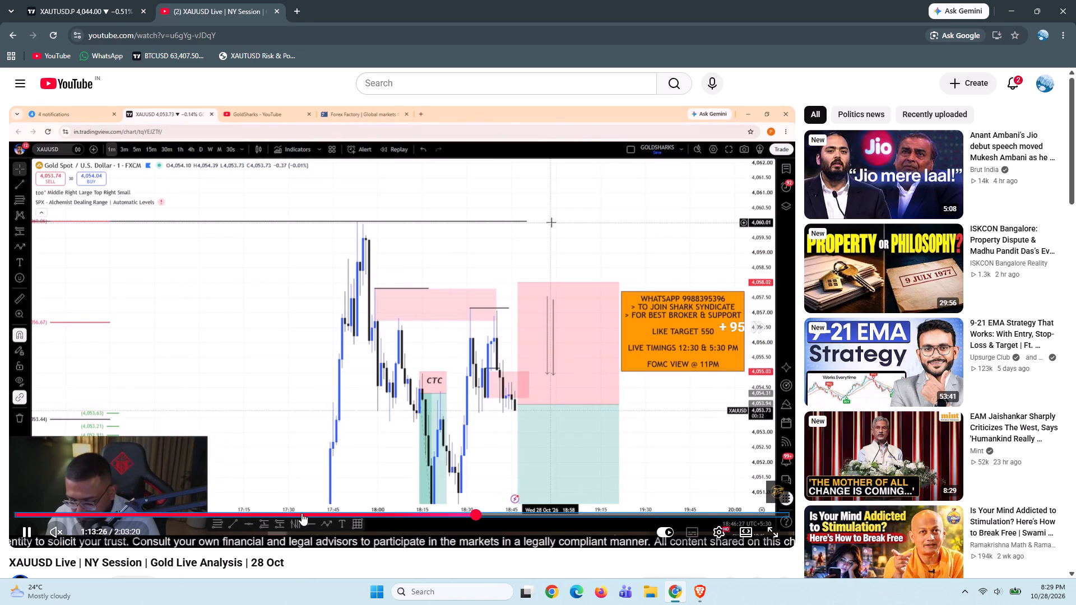
# Skim the stream forward to about 1:14:25 to examine how the analyst adjusts the short position's stop.
pyautogui.press('Right')
pyautogui.press('Right')
pyautogui.press('Right')
pyautogui.press('Right')
pyautogui.press('Right')
pyautogui.press('Right')
pyautogui.press('Right')
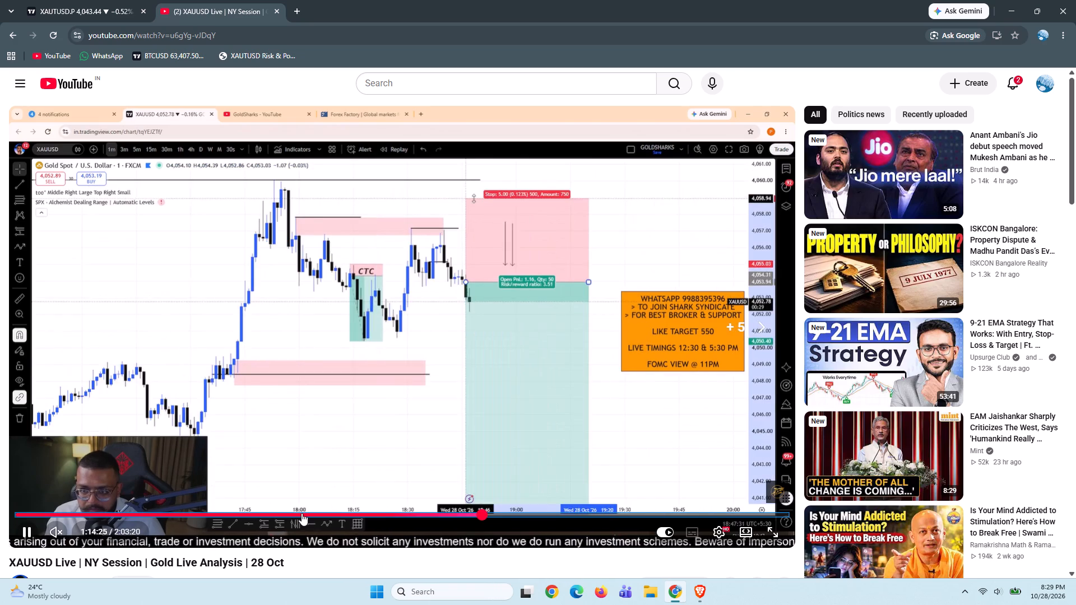
# Go to about 1:14:47 in the stream and pause to examine the analyst's 4035 and 4025 target levels.
pyautogui.press('Right')
pyautogui.press('Right')
pyautogui.press('Right')
pyautogui.press('Right')
pyautogui.press('Right')
pyautogui.press('Right')
pyautogui.press('Left')
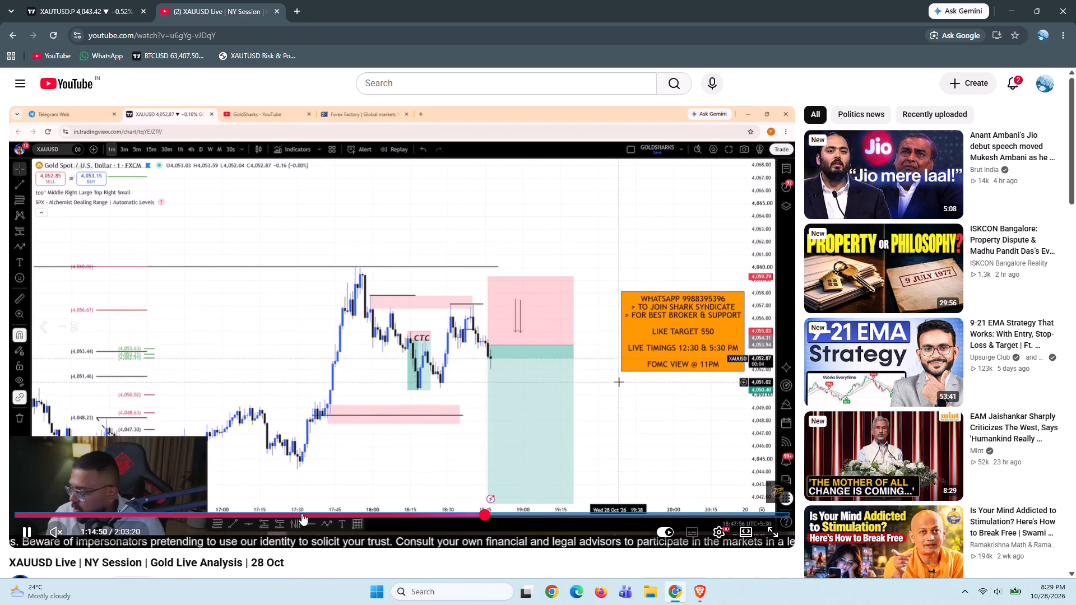
pyautogui.press('Left')
pyautogui.press('space')
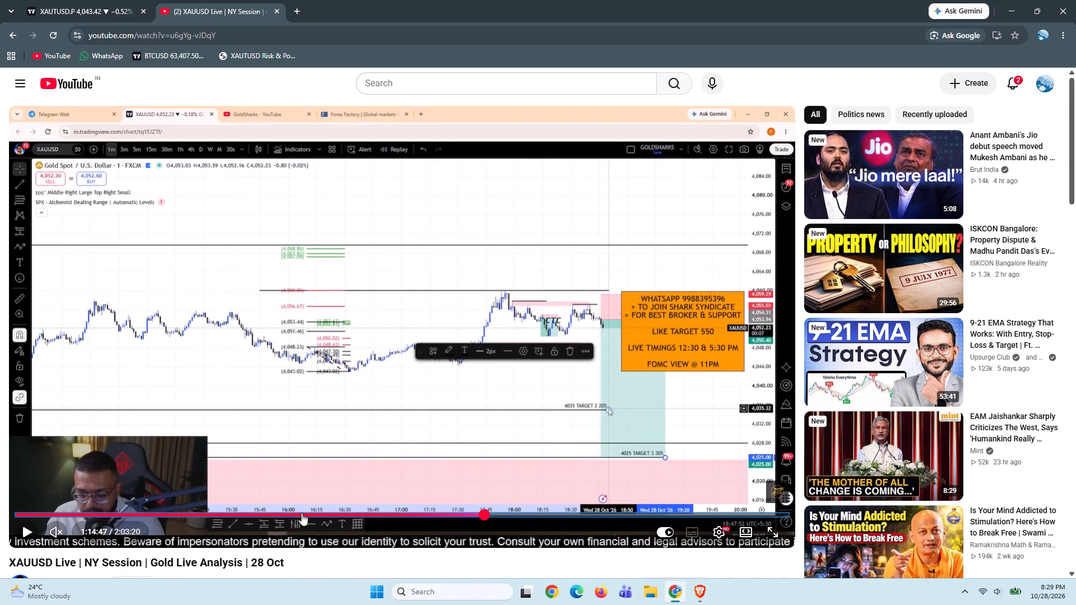
pyautogui.press('space')
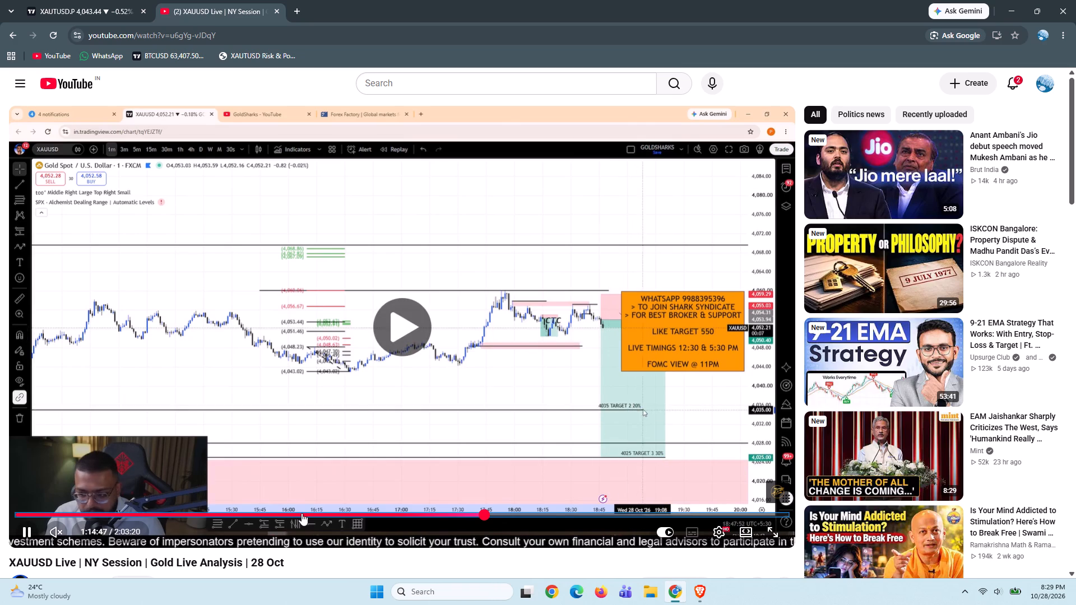
pyautogui.press('space')
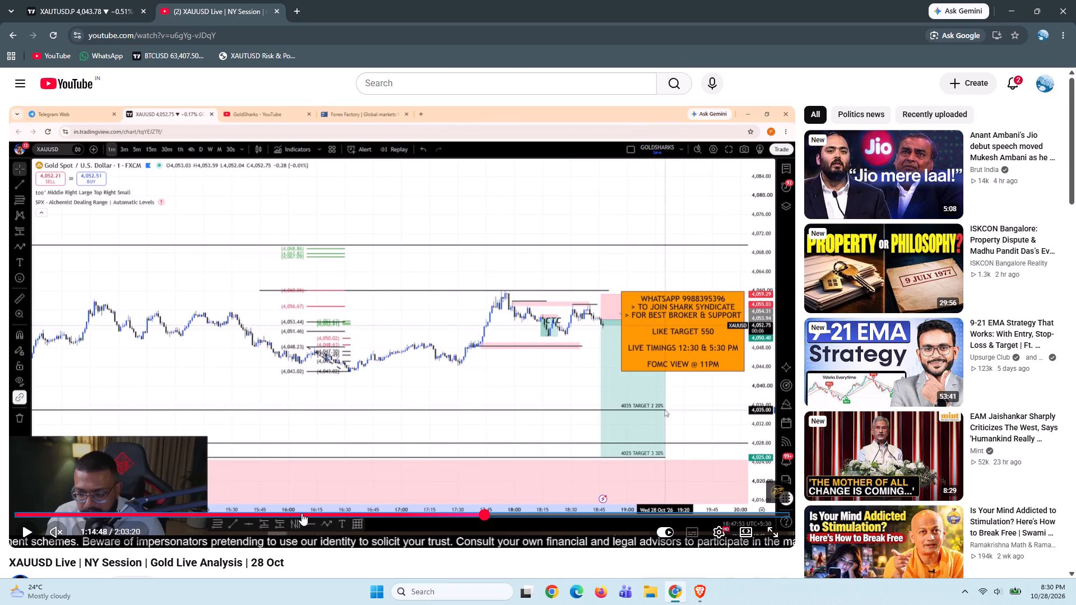
pyautogui.press('space')
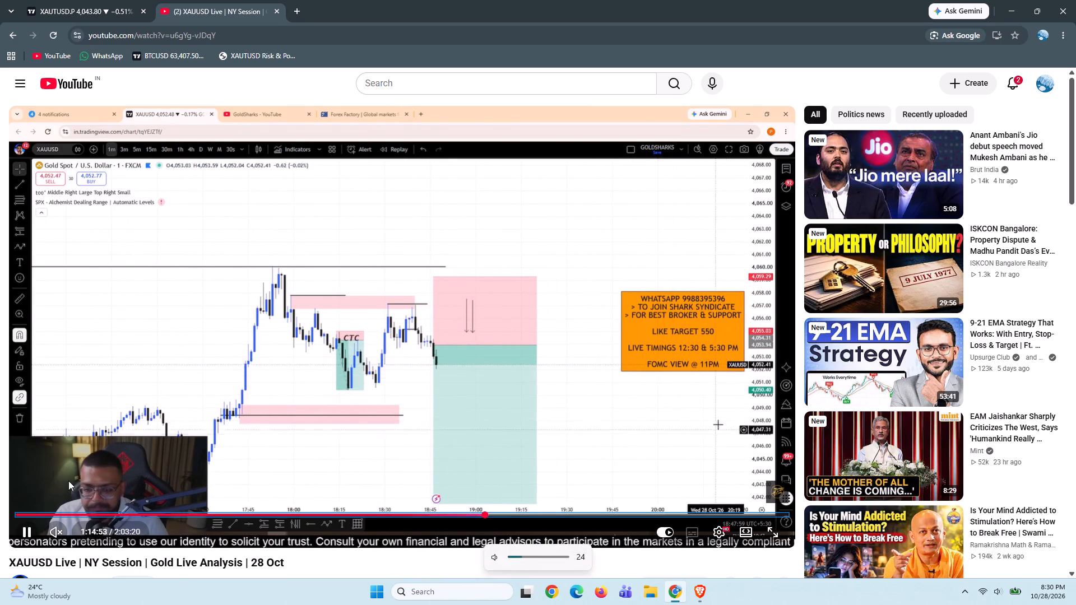
# Unmute the stream, skip to about 1:15:11 and pause to examine the short targets against the ADR zones.
pyautogui.click(54, 530)
pyautogui.press('Right')
pyautogui.press('Right')
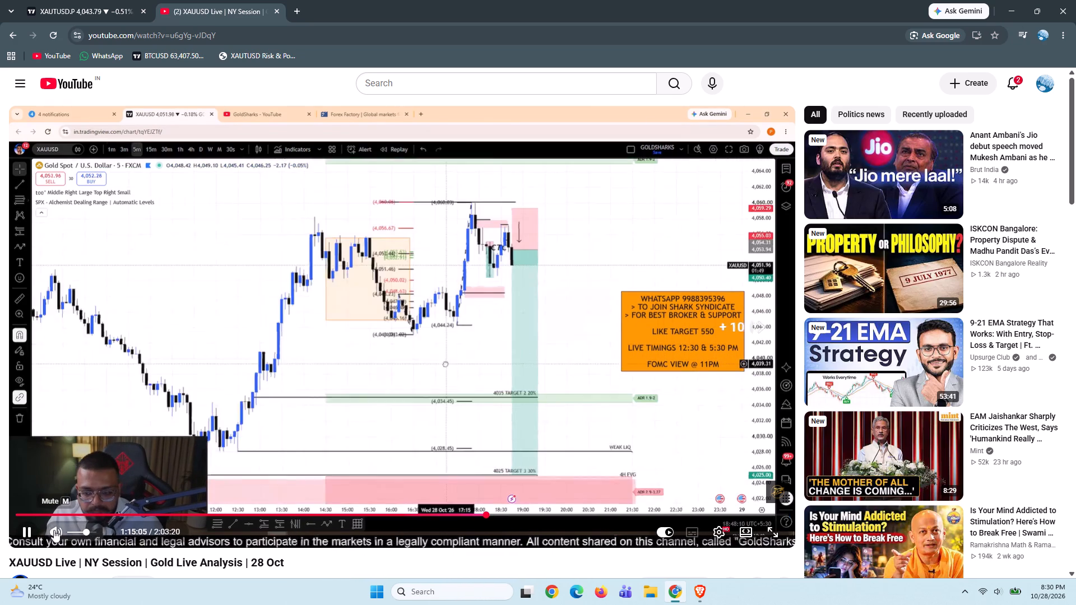
pyautogui.press('Right')
pyautogui.press('space')
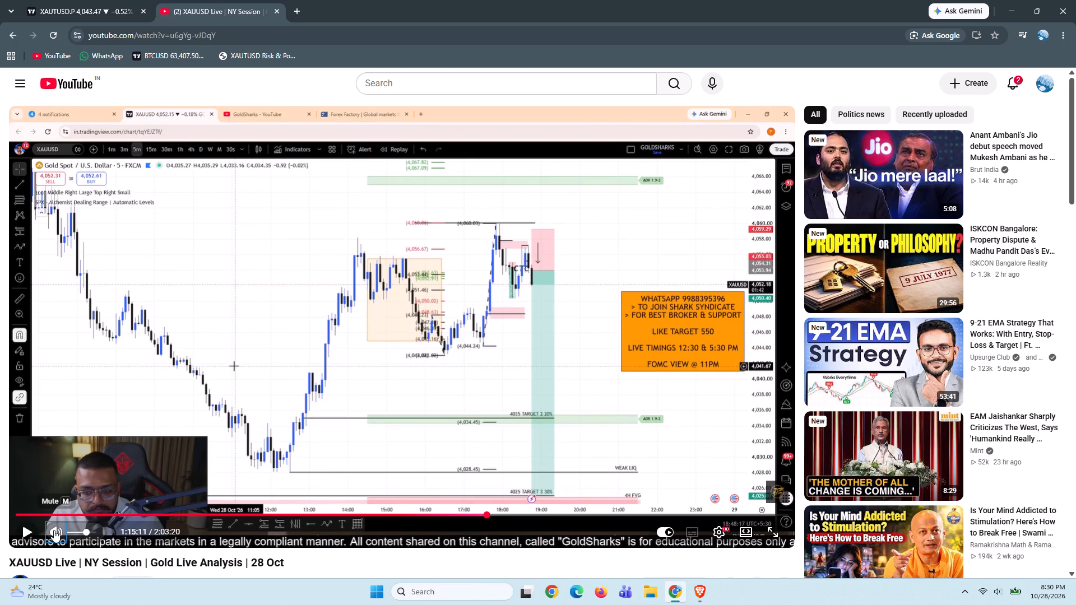
# Skim the paused stream forward to about 1:16:01 to examine the short position's risk-reward on the 1-minute chart.
pyautogui.press('Right')
pyautogui.press('Right')
pyautogui.press('Right')
pyautogui.press('Right')
pyautogui.press('Right')
pyautogui.press('Right')
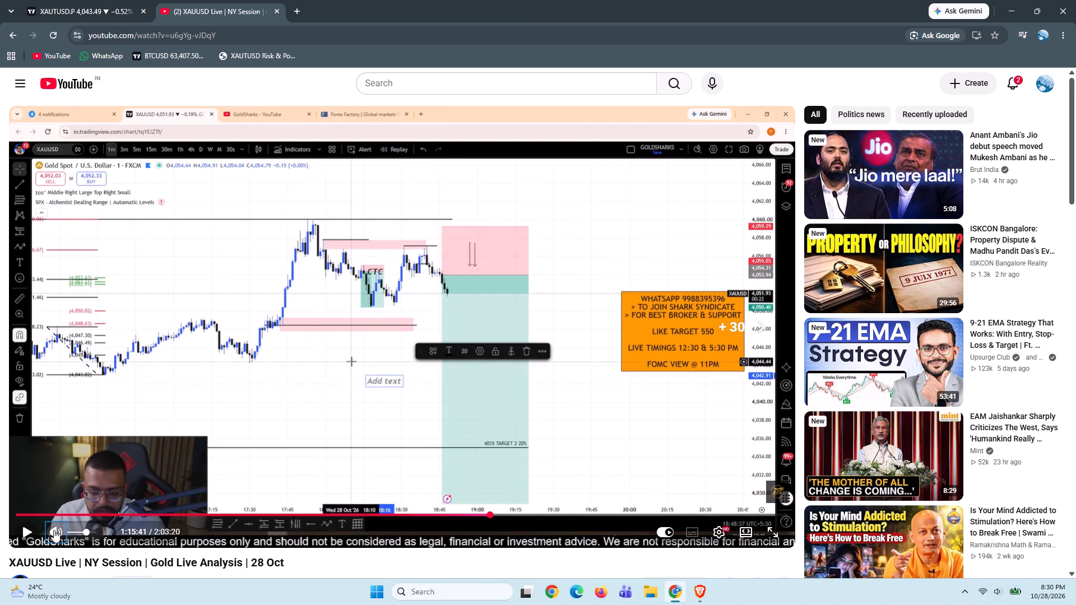
pyautogui.press('Right')
pyautogui.press('Right')
pyautogui.press('Right')
pyautogui.press('Right')
pyautogui.press('Right')
pyautogui.press('Right')
pyautogui.press('Right')
pyautogui.press('Right')
pyautogui.press('Right')
pyautogui.press('Right')
pyautogui.press('Right')
pyautogui.press('Right')
pyautogui.press('Right')
pyautogui.press('Right')
pyautogui.press('Right')
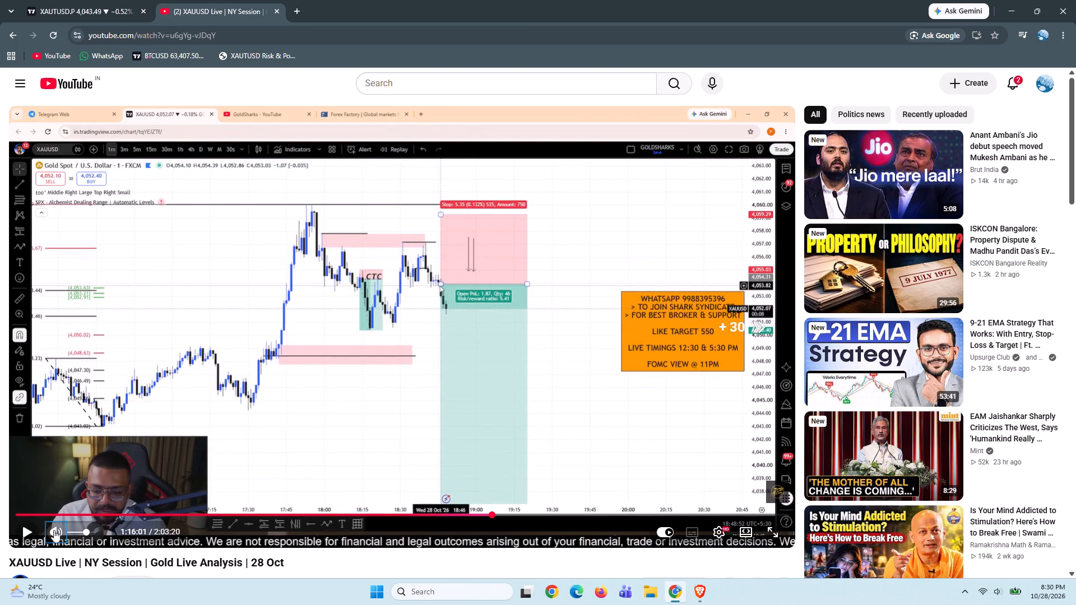
# Switch to the XAUTUSD.P chart on TradingView.
pyautogui.click(71, 2)
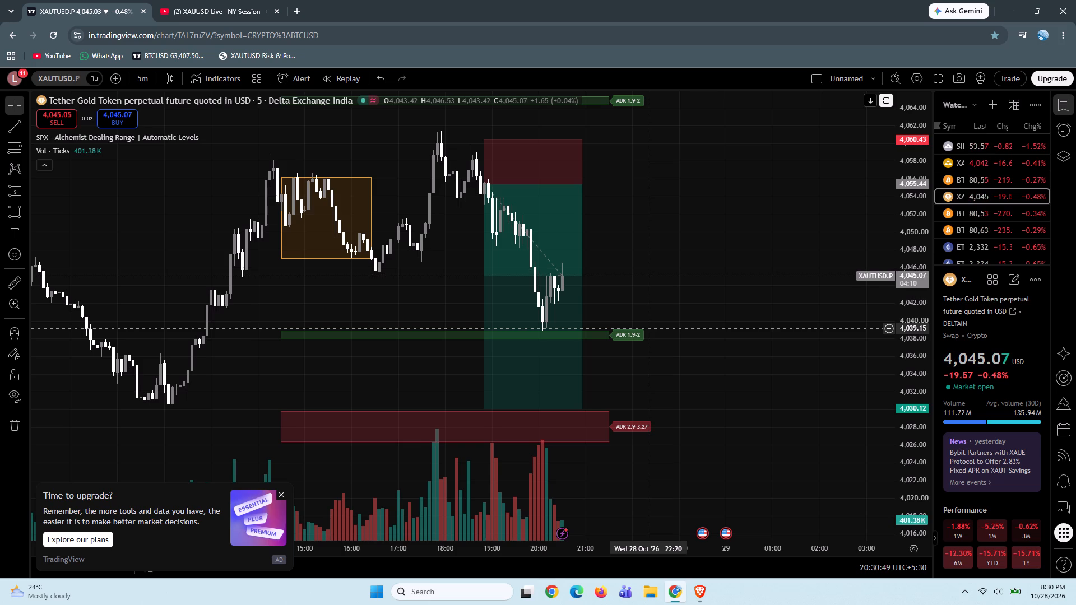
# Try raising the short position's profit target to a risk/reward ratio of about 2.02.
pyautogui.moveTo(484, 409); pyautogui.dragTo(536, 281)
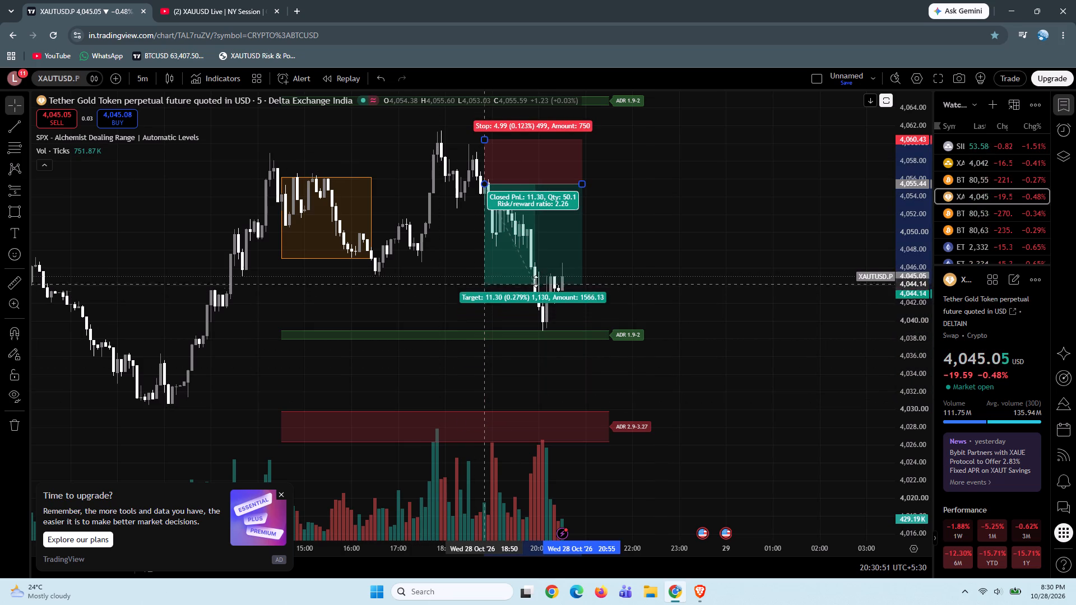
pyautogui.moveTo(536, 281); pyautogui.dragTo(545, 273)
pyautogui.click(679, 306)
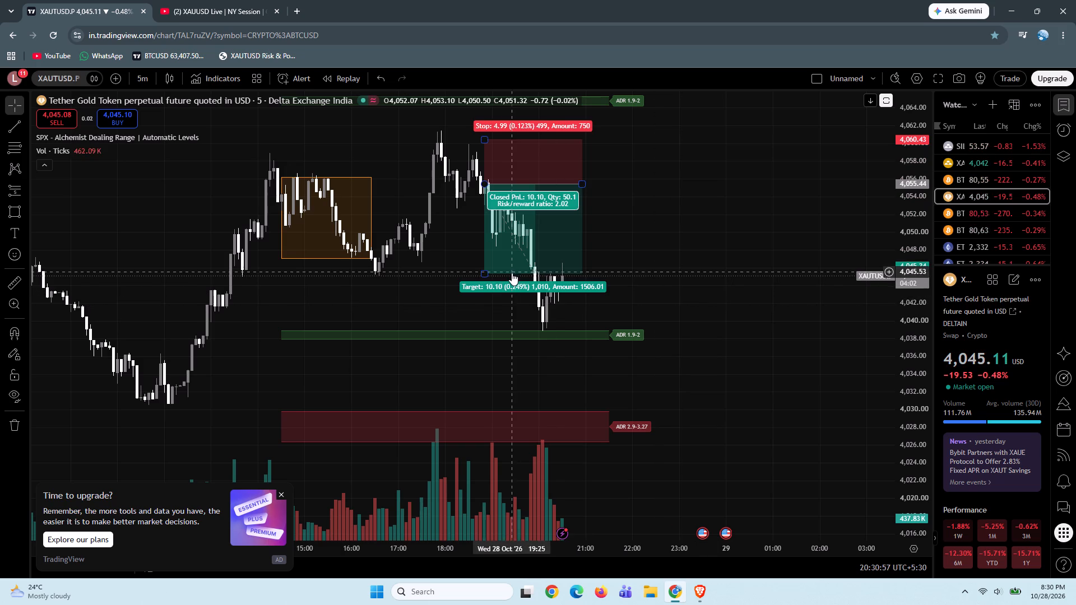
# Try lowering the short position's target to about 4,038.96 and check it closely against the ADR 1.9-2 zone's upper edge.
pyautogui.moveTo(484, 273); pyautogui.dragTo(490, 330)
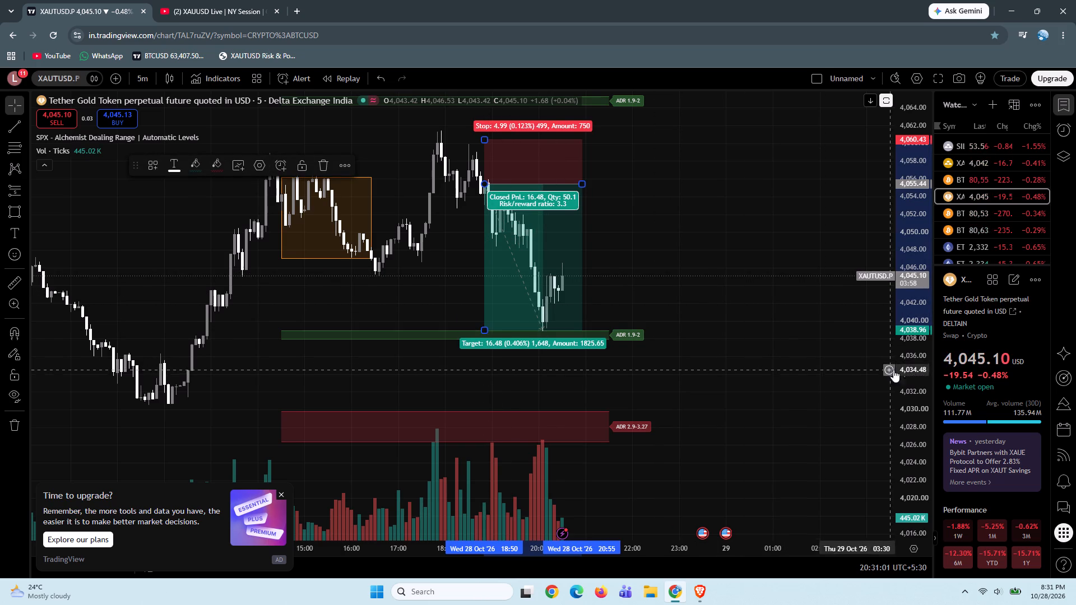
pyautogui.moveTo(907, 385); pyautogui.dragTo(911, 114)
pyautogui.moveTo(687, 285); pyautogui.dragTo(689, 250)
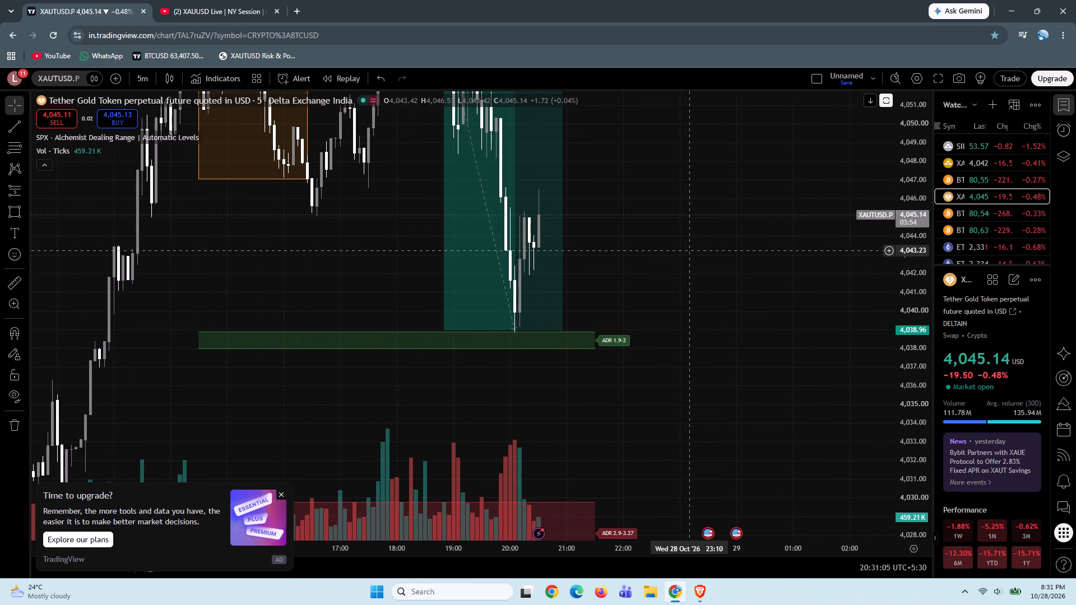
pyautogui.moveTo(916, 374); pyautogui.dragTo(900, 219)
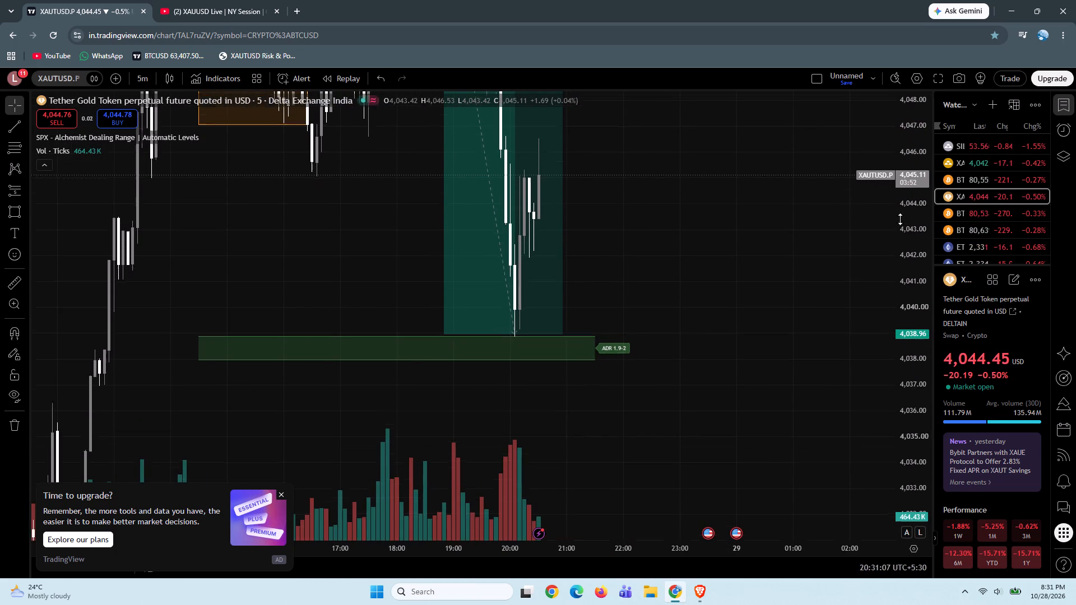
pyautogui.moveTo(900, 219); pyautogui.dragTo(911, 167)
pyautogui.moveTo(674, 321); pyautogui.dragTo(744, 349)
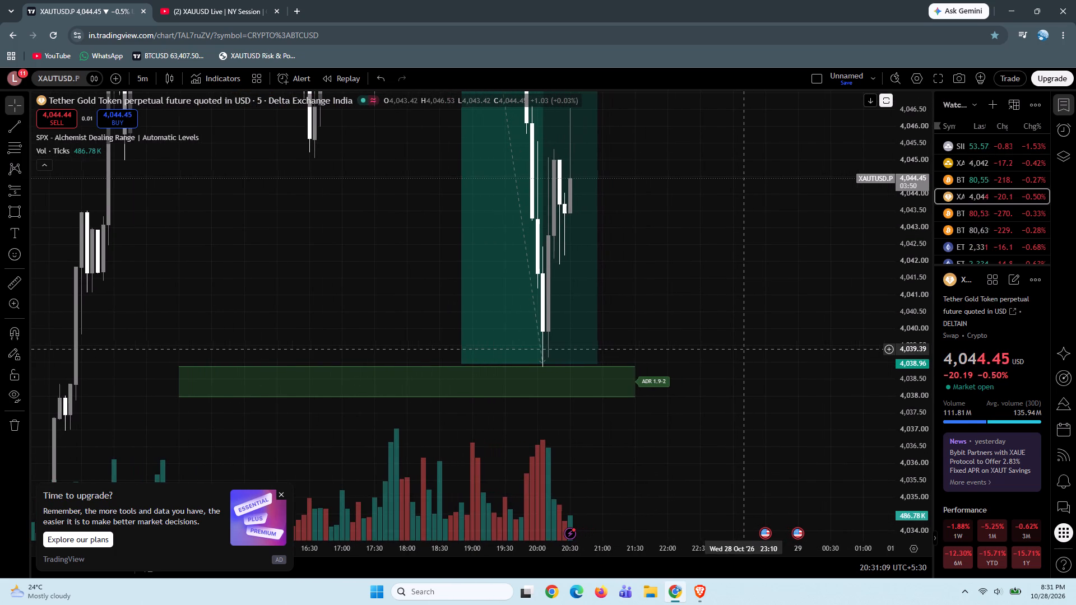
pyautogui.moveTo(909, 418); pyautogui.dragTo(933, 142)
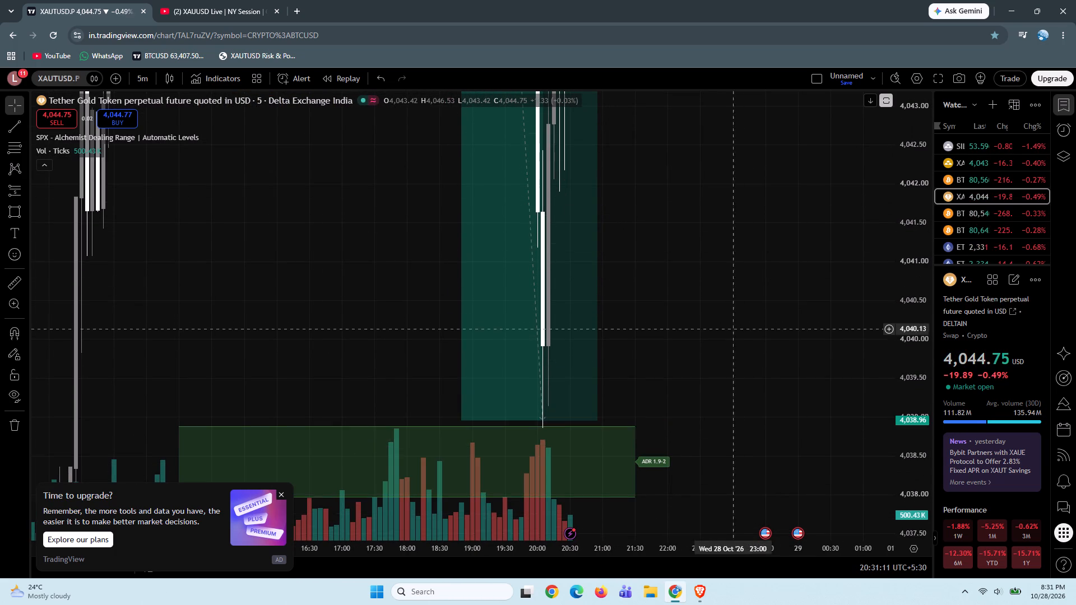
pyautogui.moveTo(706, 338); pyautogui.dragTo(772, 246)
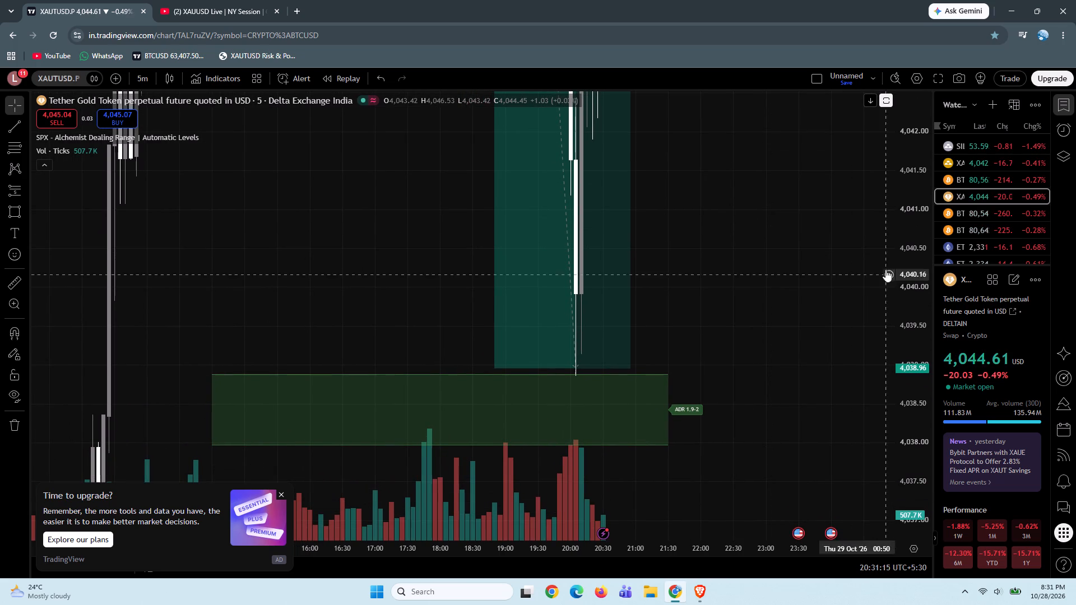
# Set the short position's profit target to about 4,040.23, above the ADR 1.9-2 zone, for a risk/reward ratio of about 3.05.
pyautogui.moveTo(906, 203); pyautogui.dragTo(847, 529)
pyautogui.moveTo(721, 173); pyautogui.dragTo(672, 336)
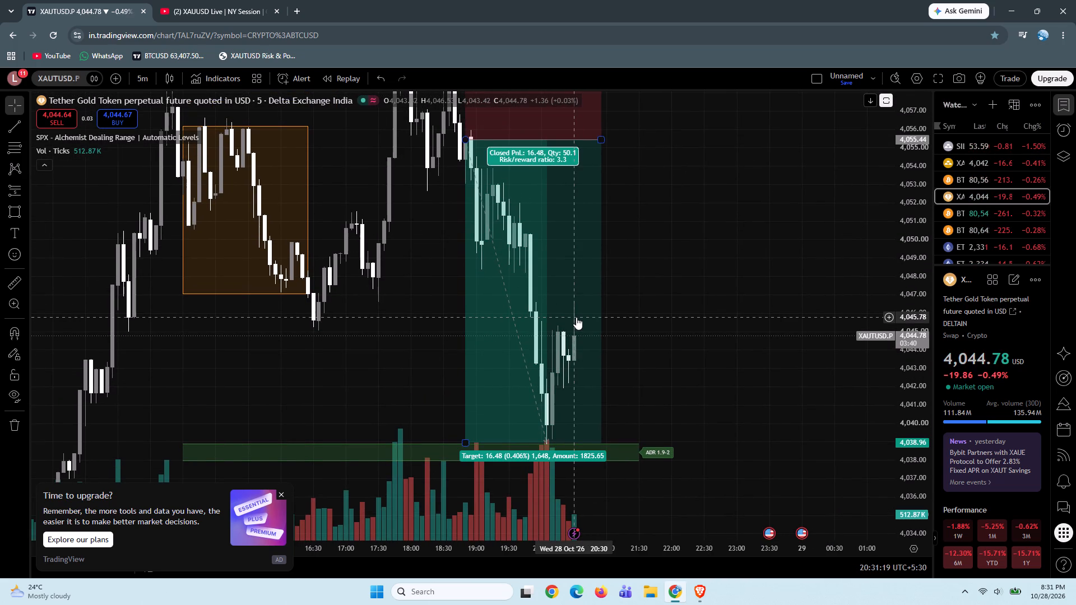
pyautogui.moveTo(465, 441); pyautogui.dragTo(489, 427)
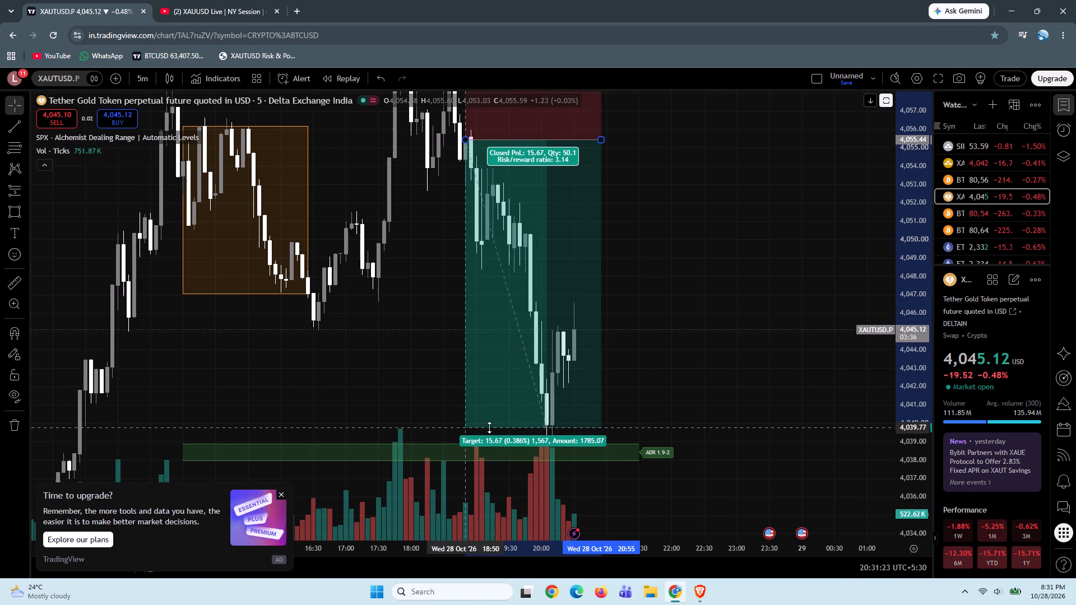
pyautogui.moveTo(489, 427); pyautogui.dragTo(501, 419)
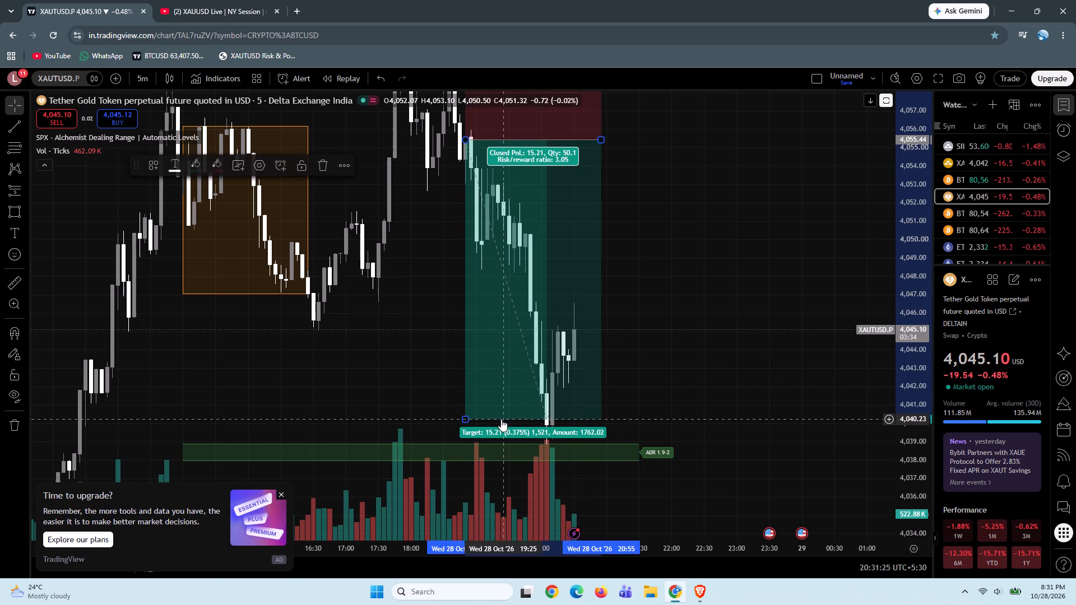
pyautogui.click(735, 383)
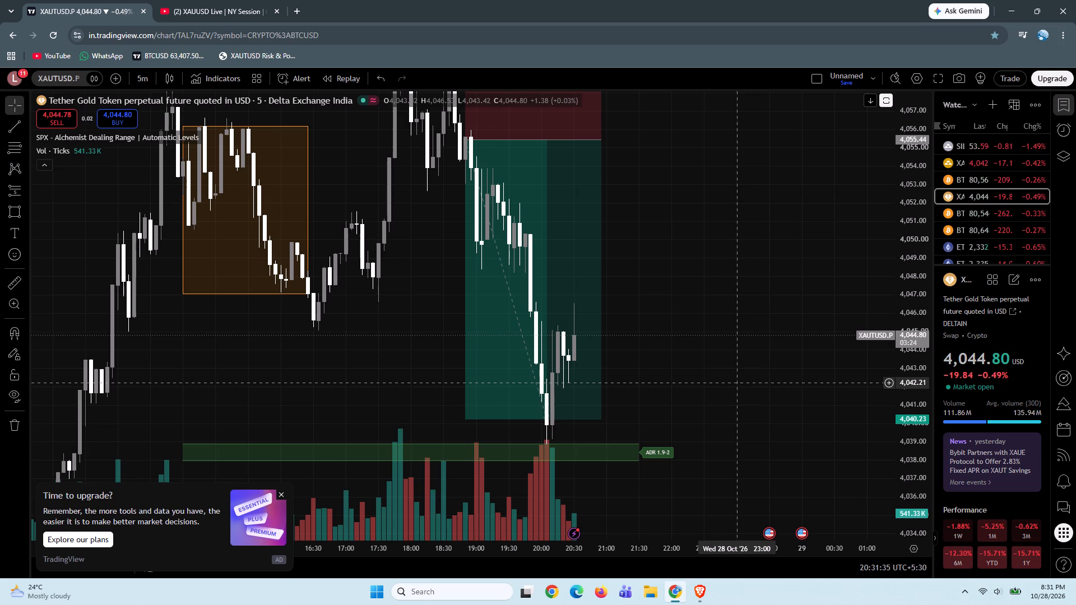
# Switch the XAUTUSD.P chart to the 1-minute interval.
pyautogui.click(140, 77)
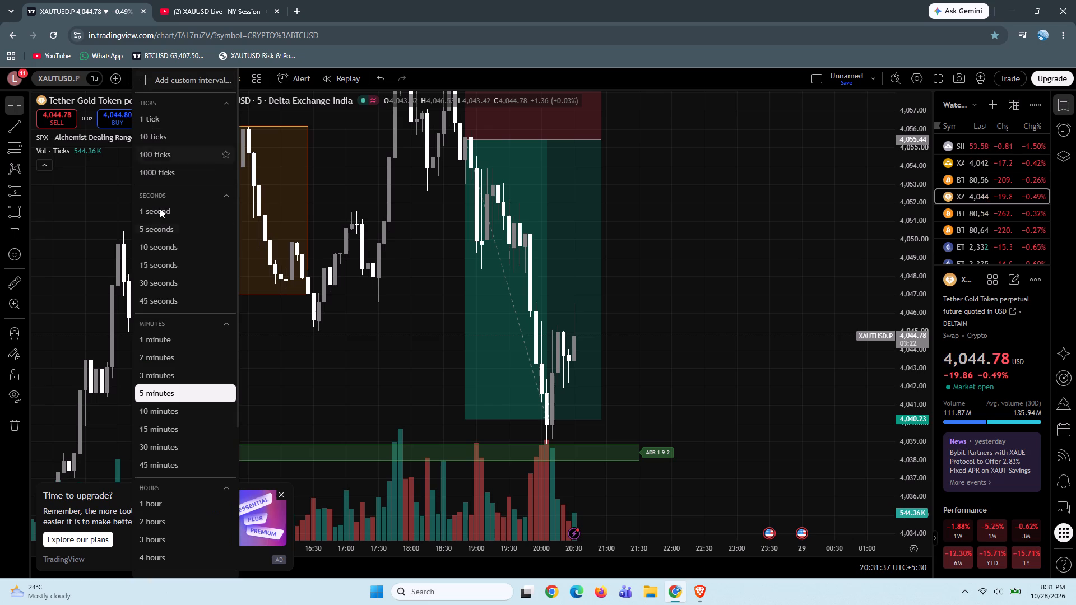
pyautogui.click(181, 337)
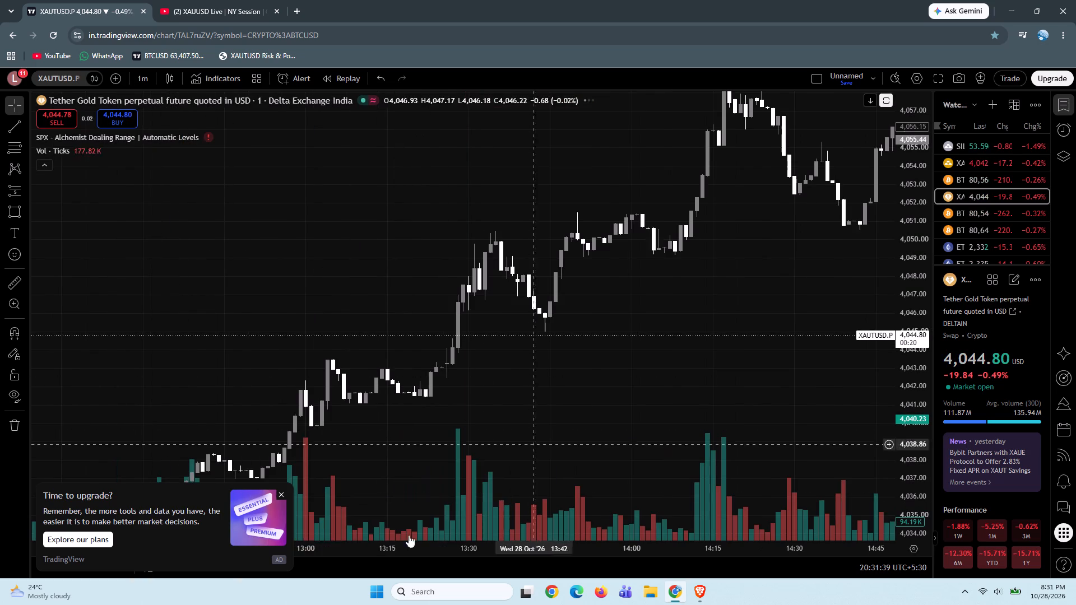
# Dismiss the plan-upgrade advertisement and the ad-free offer that covers the chart.
pyautogui.click(281, 494)
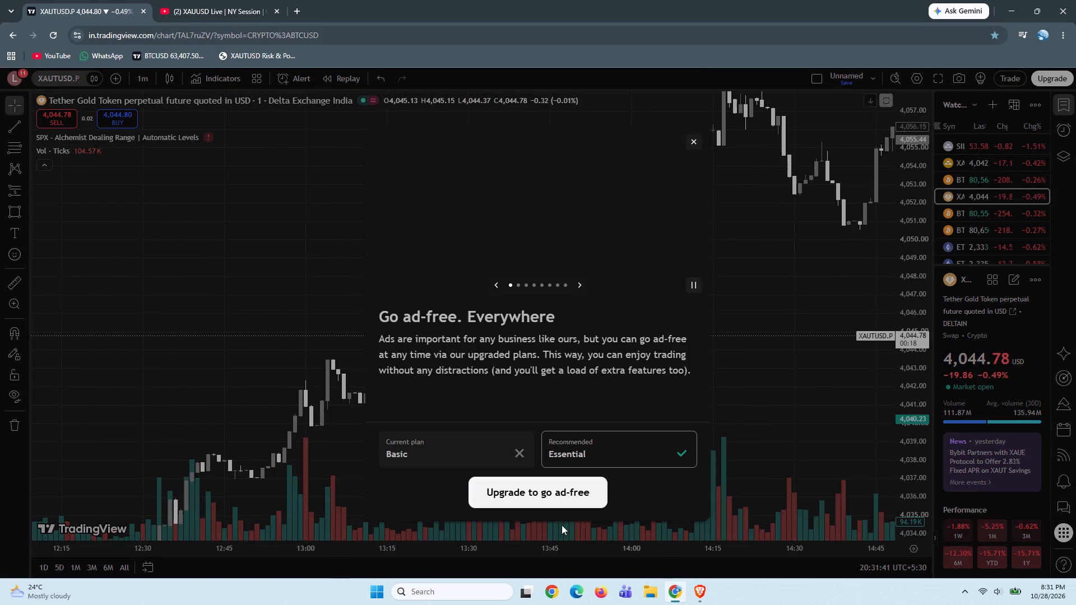
pyautogui.click(696, 137)
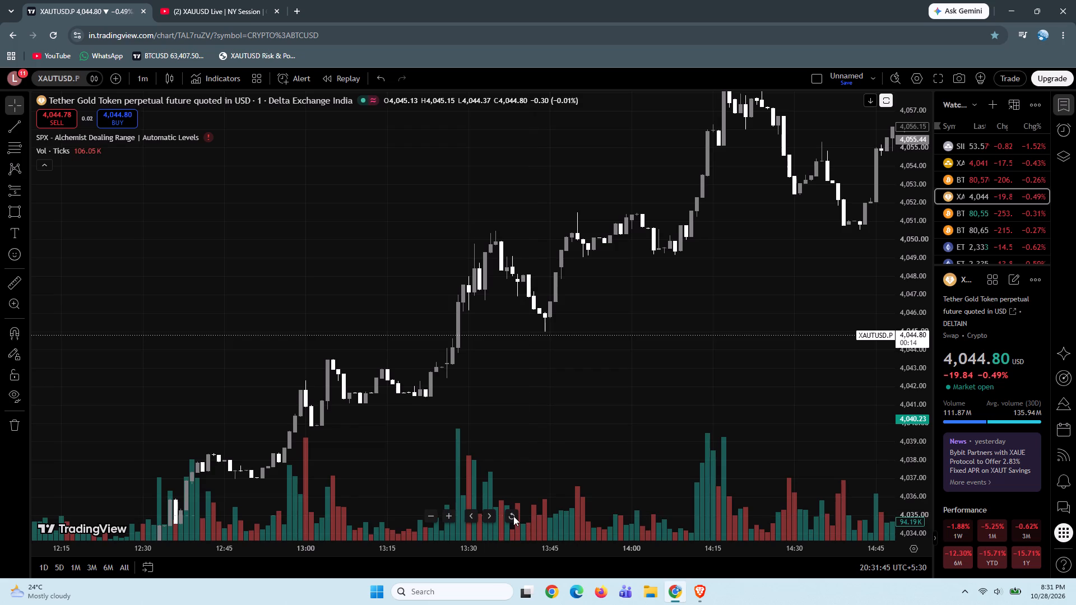
# Examine the 1-minute XAUTUSD.P price action around the short position's entry, stop and profit target, both close up and over the wider session.
pyautogui.click(513, 516)
pyautogui.moveTo(410, 396); pyautogui.dragTo(217, 325)
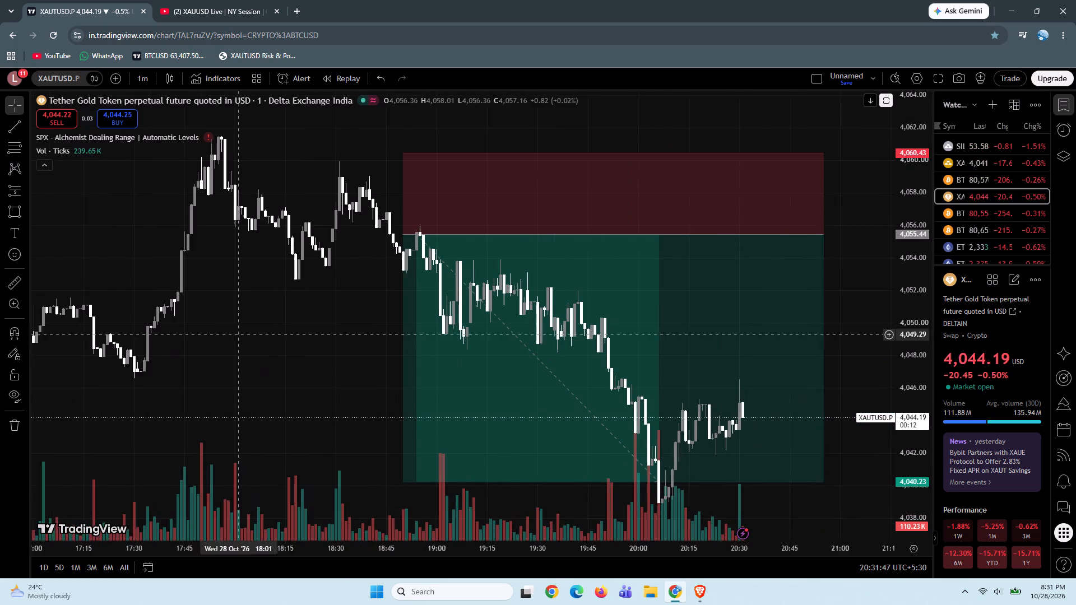
pyautogui.moveTo(217, 325); pyautogui.dragTo(216, 323)
pyautogui.moveTo(914, 229); pyautogui.dragTo(887, 368)
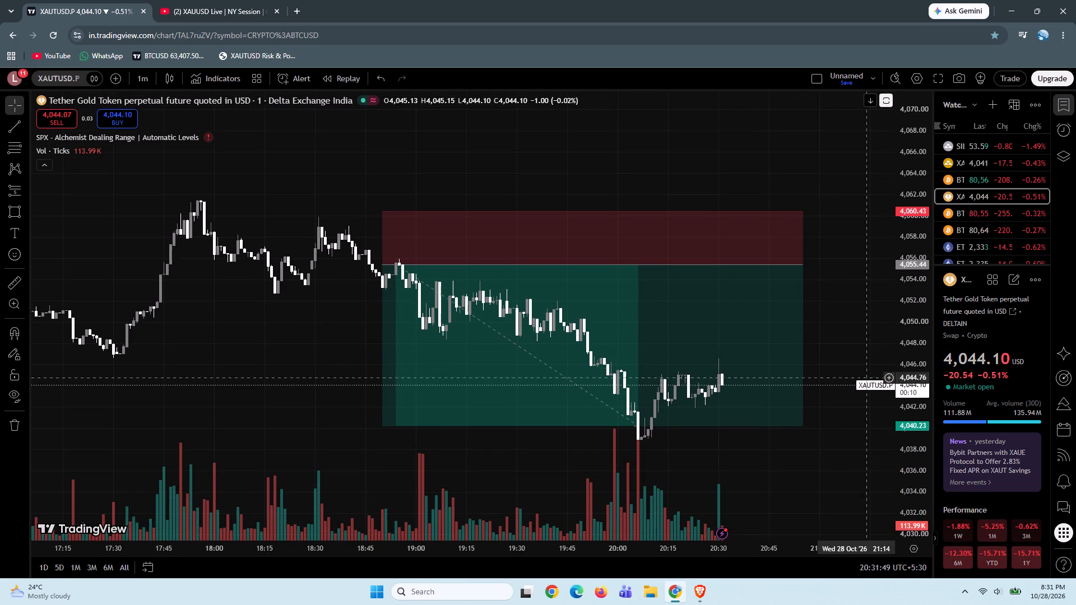
pyautogui.moveTo(816, 468); pyautogui.dragTo(732, 323)
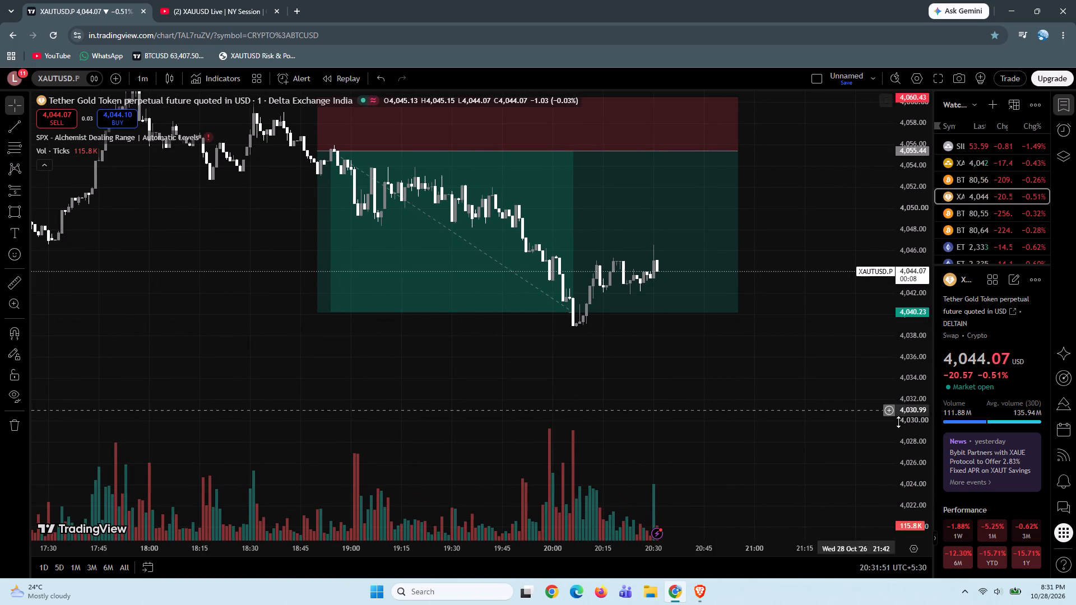
pyautogui.moveTo(917, 426); pyautogui.dragTo(924, 97)
pyautogui.moveTo(806, 319); pyautogui.dragTo(731, 356)
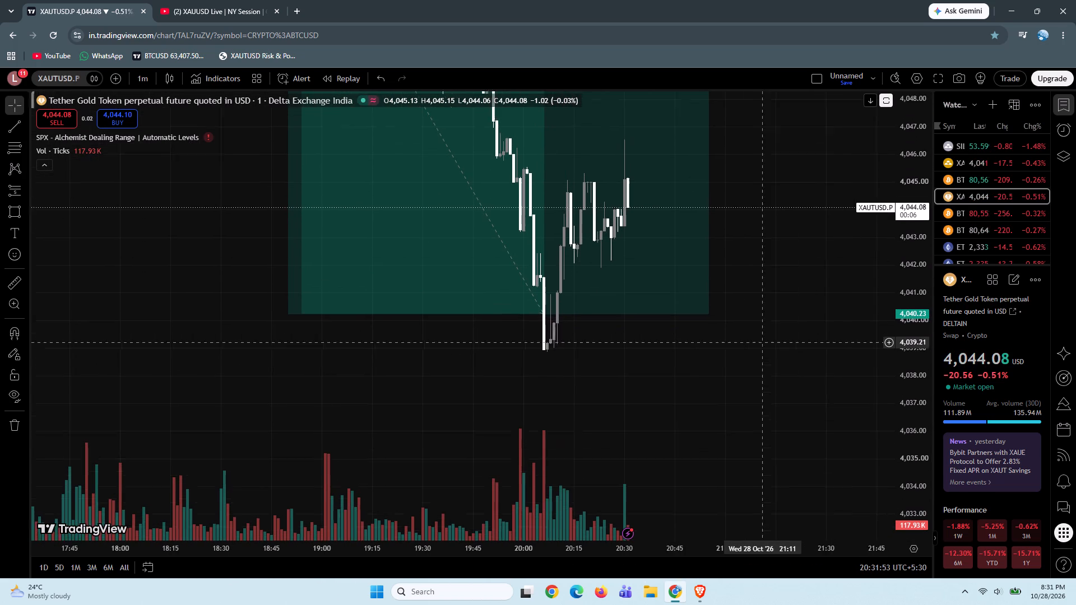
pyautogui.moveTo(731, 356); pyautogui.dragTo(700, 393)
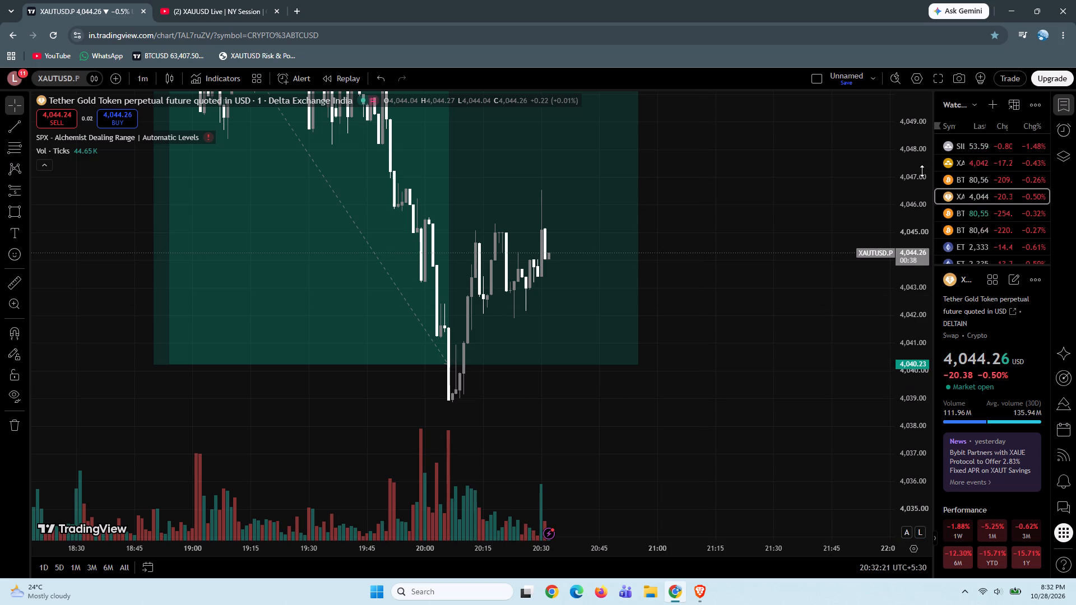
pyautogui.moveTo(922, 171); pyautogui.dragTo(912, 336)
pyautogui.moveTo(774, 170); pyautogui.dragTo(812, 340)
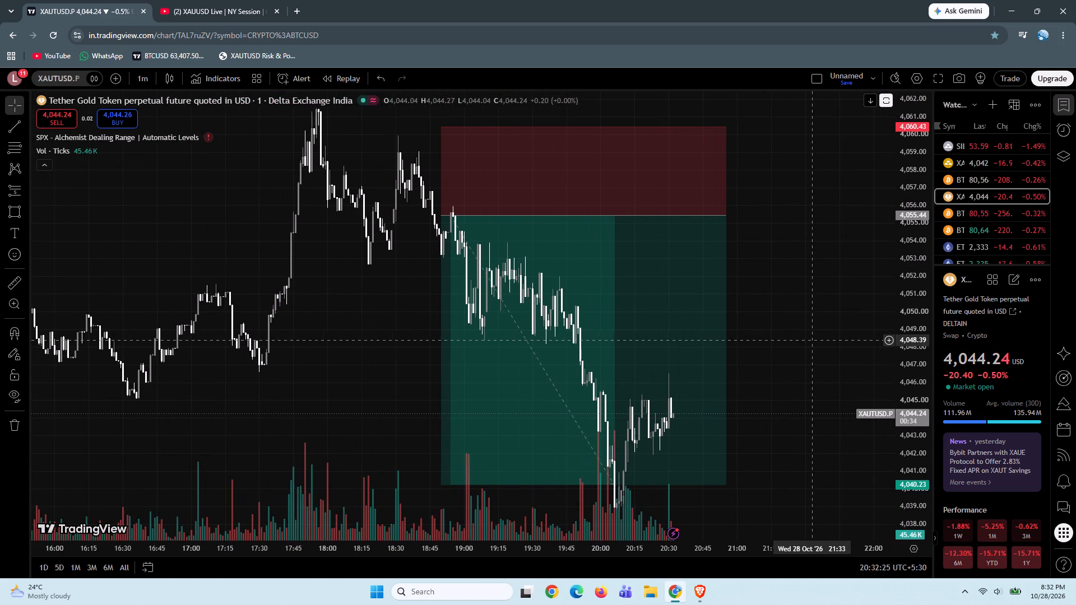
pyautogui.moveTo(803, 440); pyautogui.dragTo(772, 274)
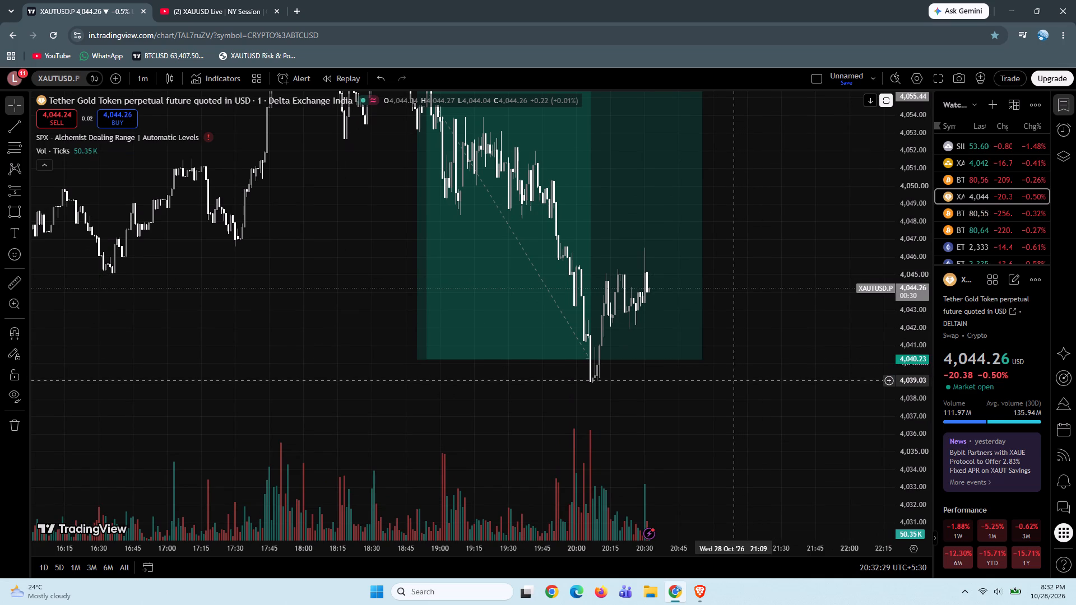
pyautogui.click(732, 381)
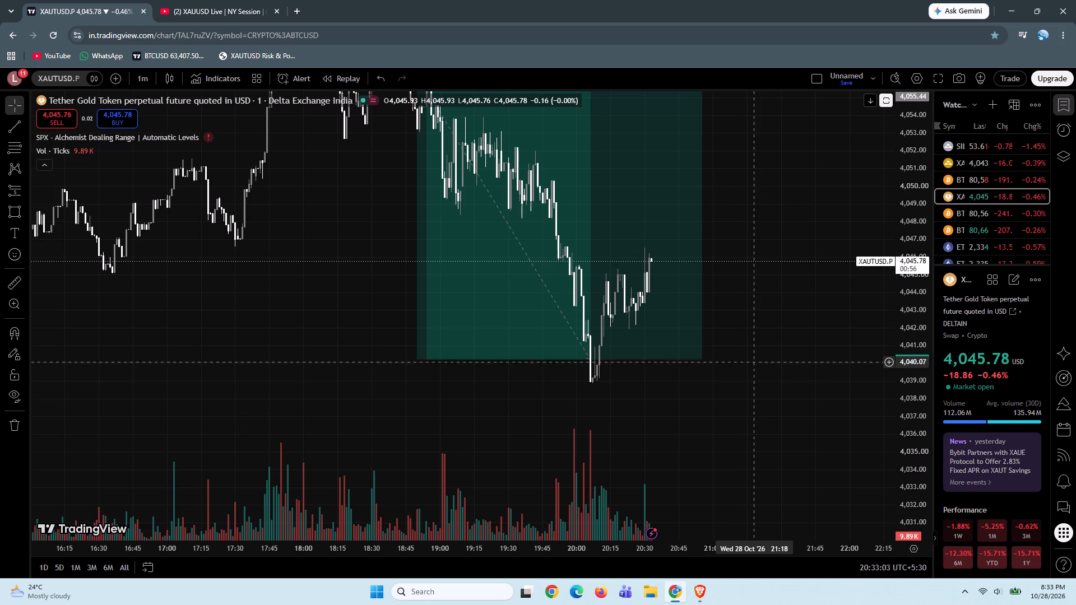
pyautogui.moveTo(750, 349); pyautogui.dragTo(805, 404)
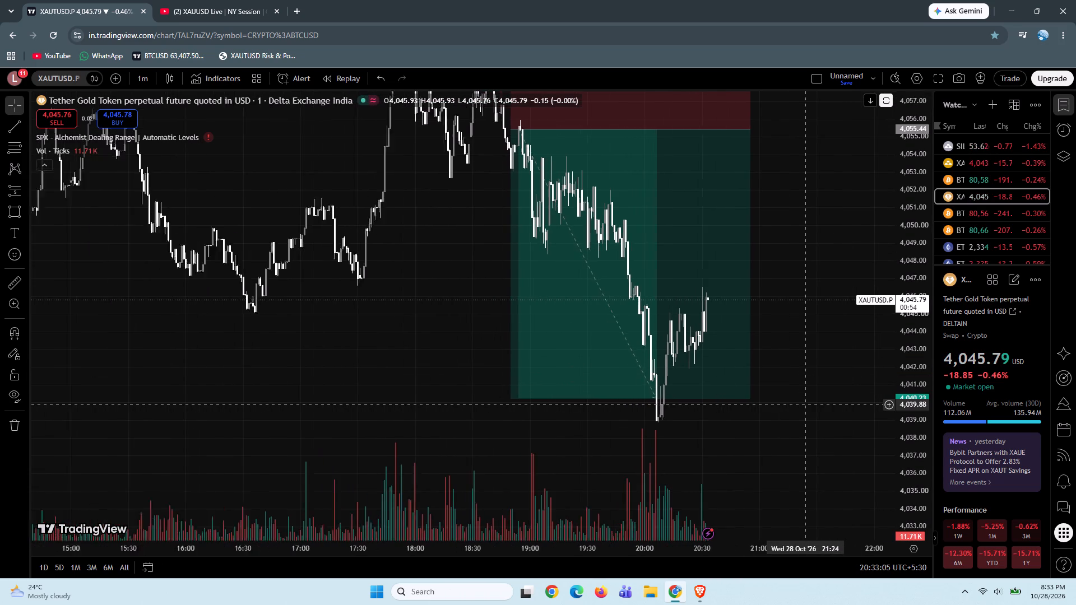
pyautogui.moveTo(702, 489); pyautogui.dragTo(762, 415)
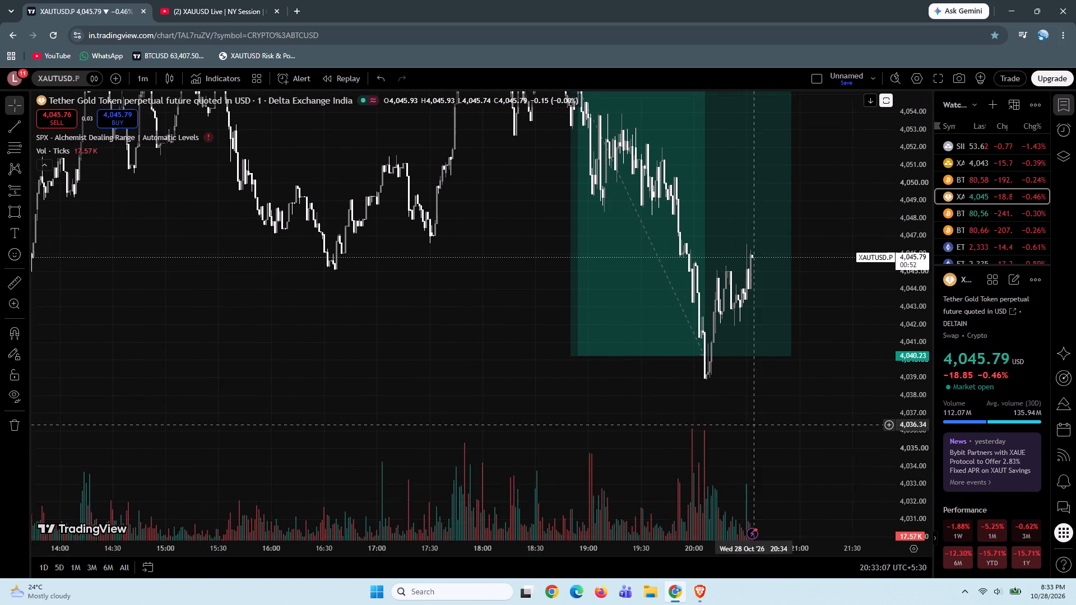
pyautogui.moveTo(762, 415); pyautogui.dragTo(766, 413)
pyautogui.moveTo(766, 413); pyautogui.dragTo(763, 477)
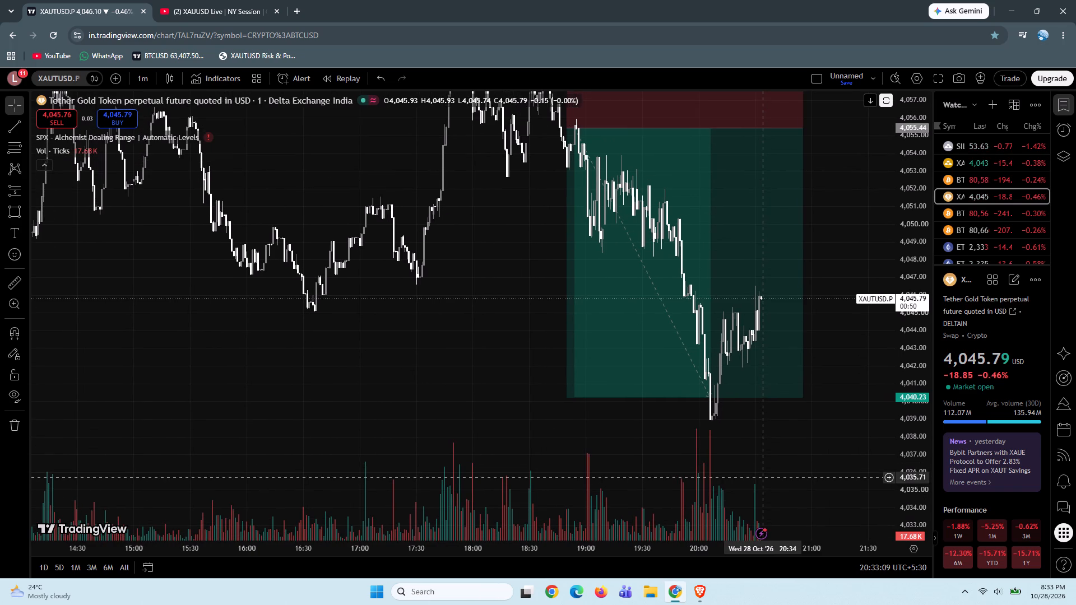
pyautogui.moveTo(763, 477); pyautogui.dragTo(757, 467)
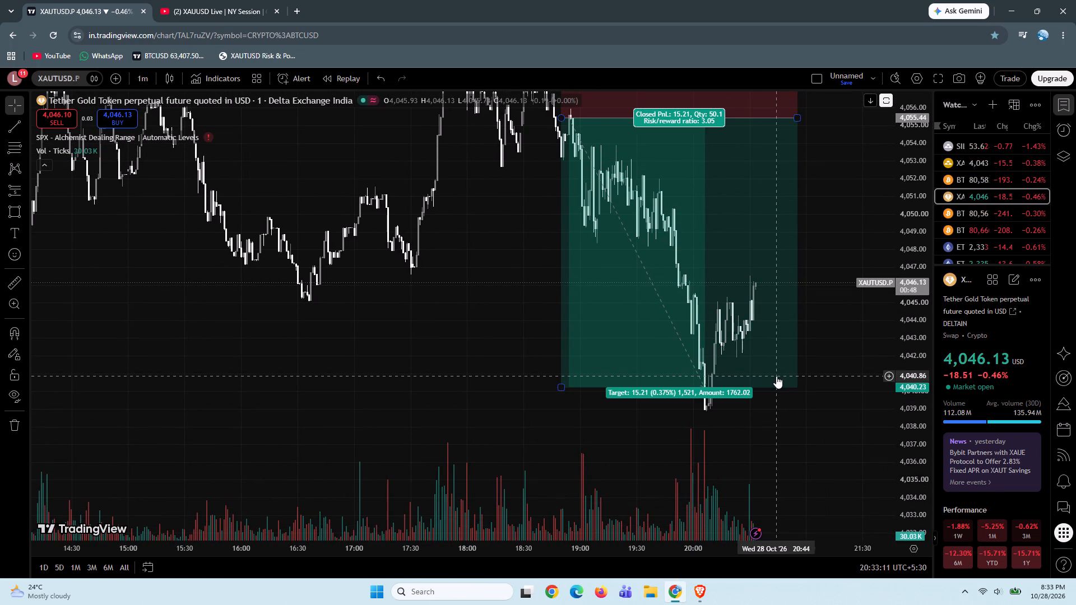
# Delete the short position from the XAUTUSD.P chart.
pyautogui.click(776, 376)
pyautogui.press('Delete')
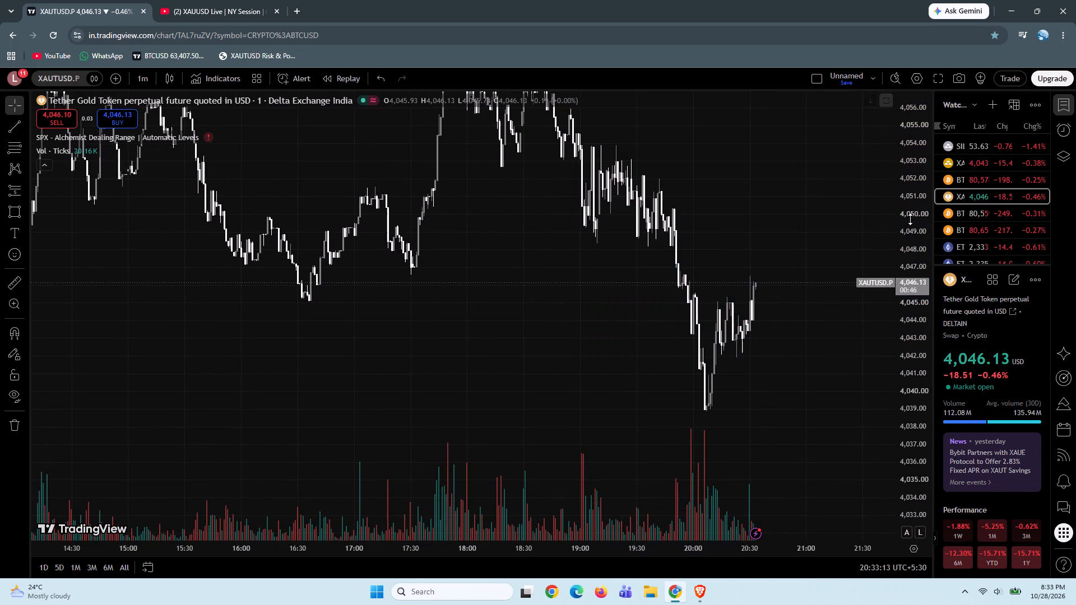
# Look over the XAUTUSD.P and silver charts, ending on the Gold Spot XAUUSD chart from the watchlist.
pyautogui.moveTo(911, 217); pyautogui.dragTo(902, 383)
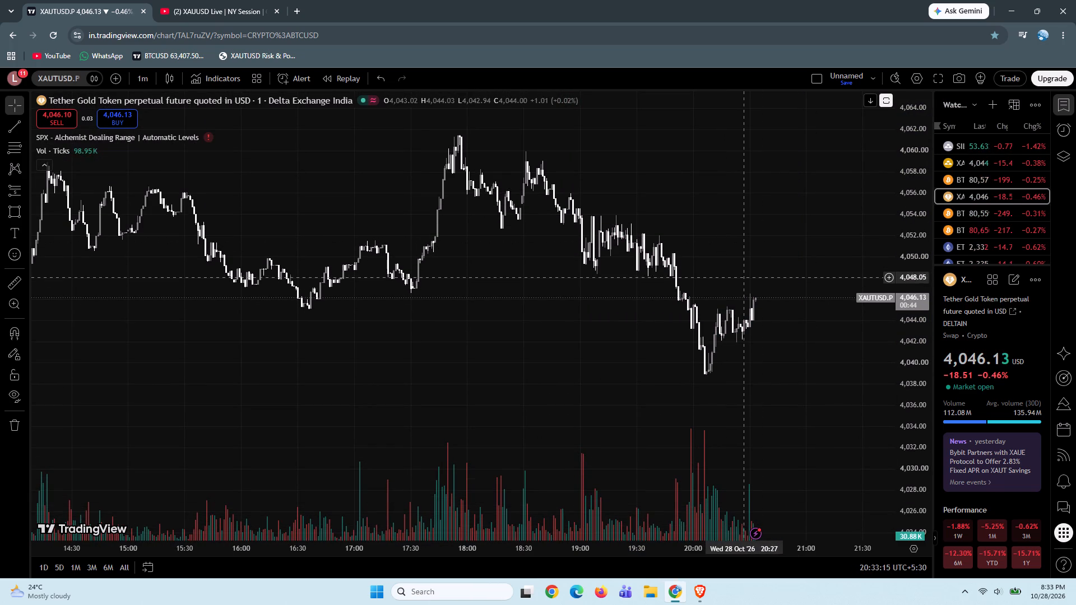
pyautogui.moveTo(750, 287); pyautogui.dragTo(762, 305)
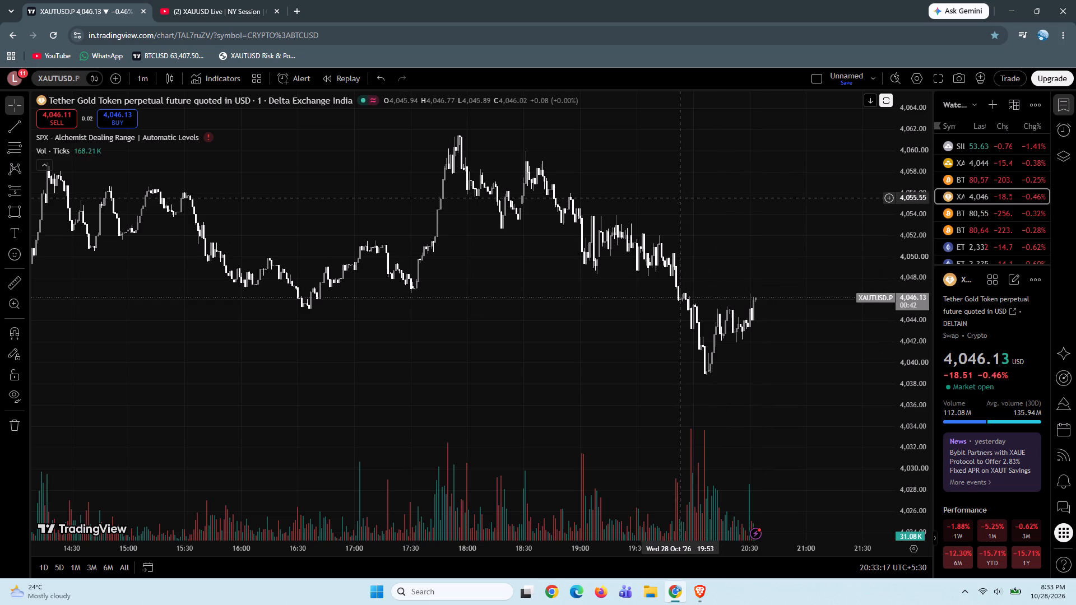
pyautogui.moveTo(678, 197); pyautogui.dragTo(711, 268)
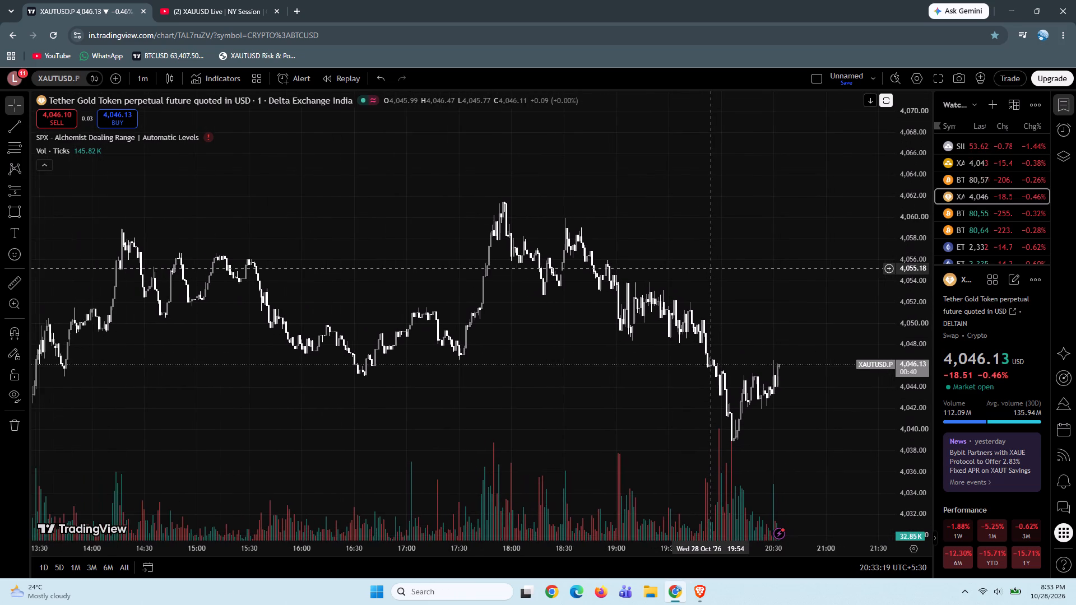
pyautogui.click(980, 147)
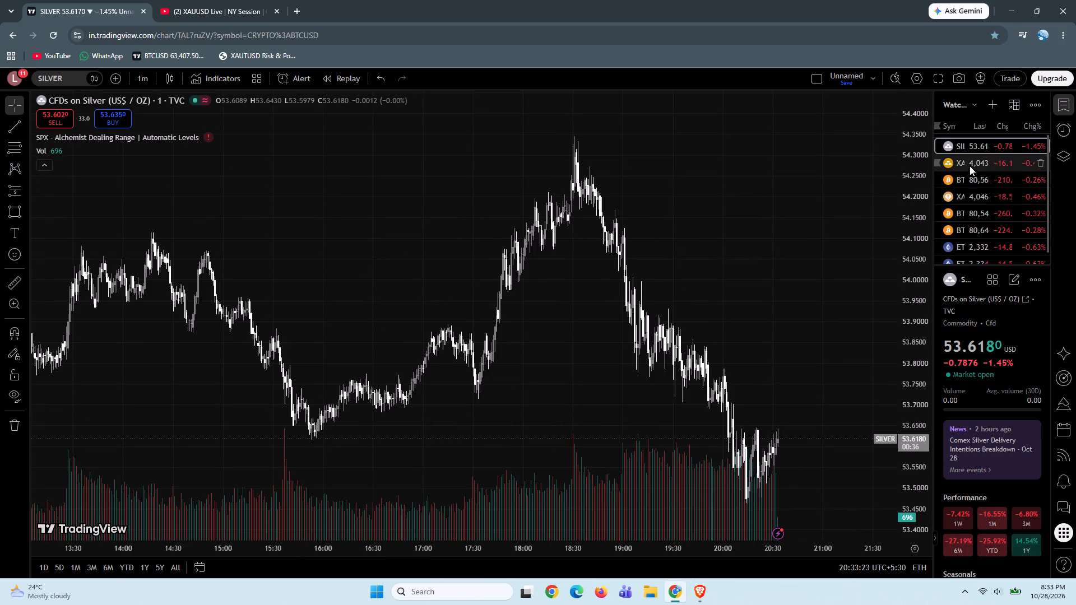
pyautogui.click(971, 161)
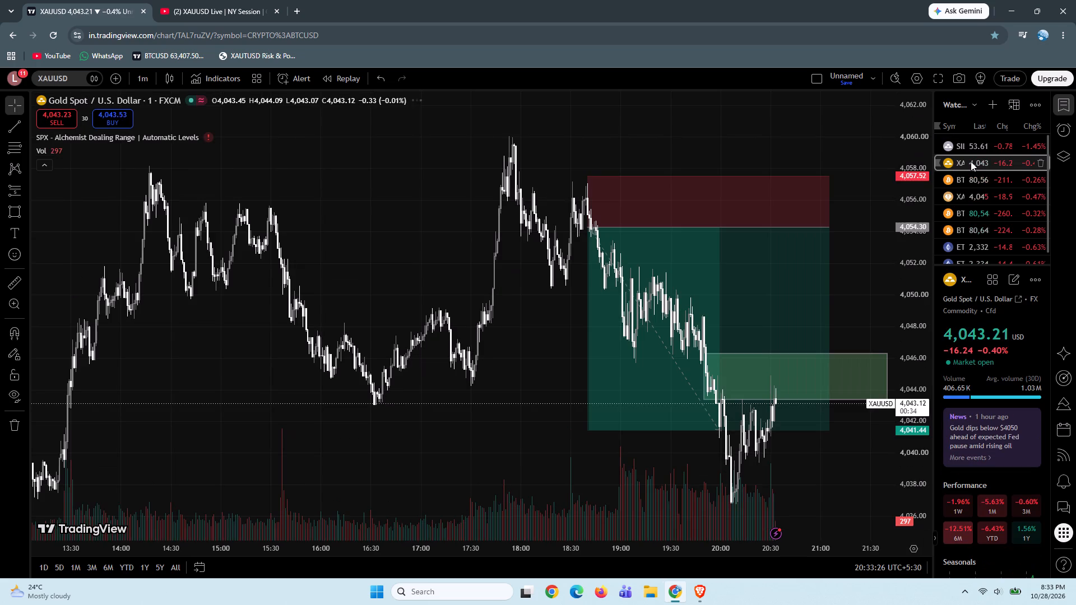
# Delete the green rectangle zone overlapping the short position on the XAUUSD chart.
pyautogui.click(842, 391)
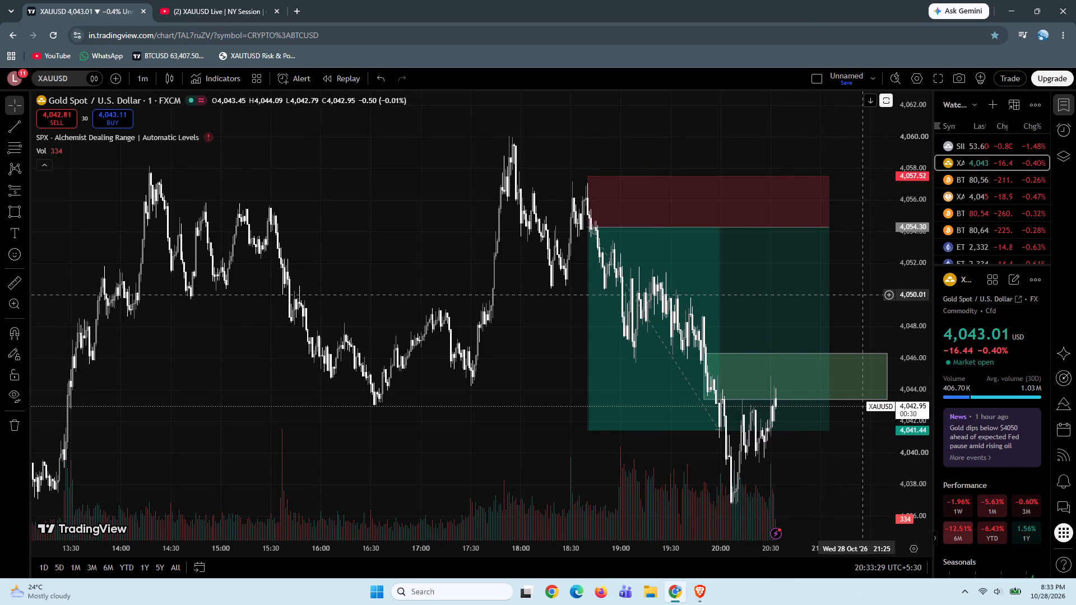
pyautogui.moveTo(864, 295); pyautogui.dragTo(817, 293)
pyautogui.moveTo(840, 301); pyautogui.dragTo(809, 287)
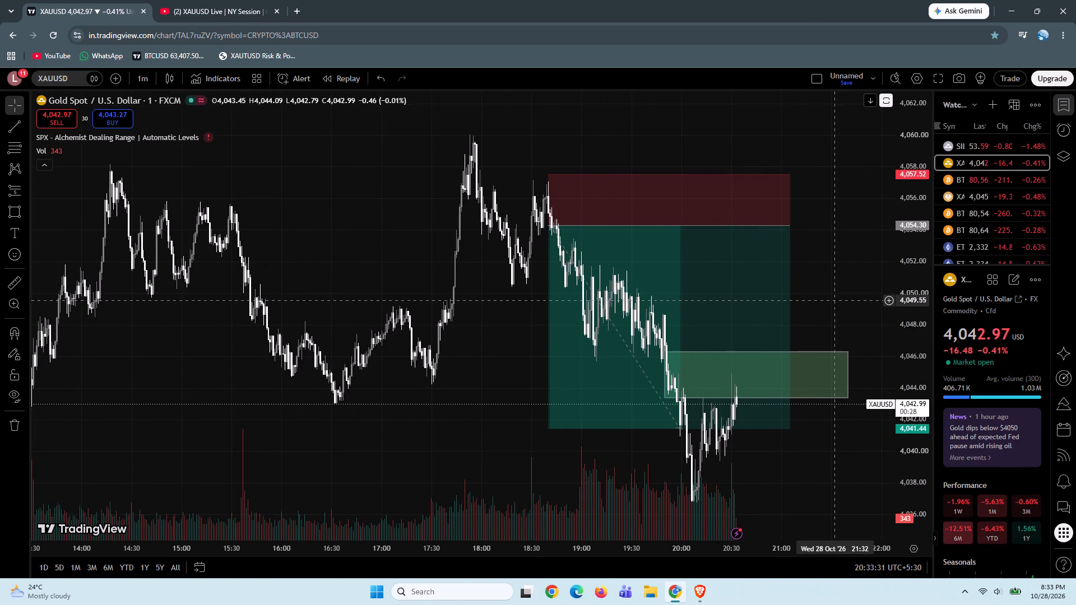
pyautogui.moveTo(809, 287); pyautogui.dragTo(762, 252)
pyautogui.moveTo(786, 267); pyautogui.dragTo(741, 243)
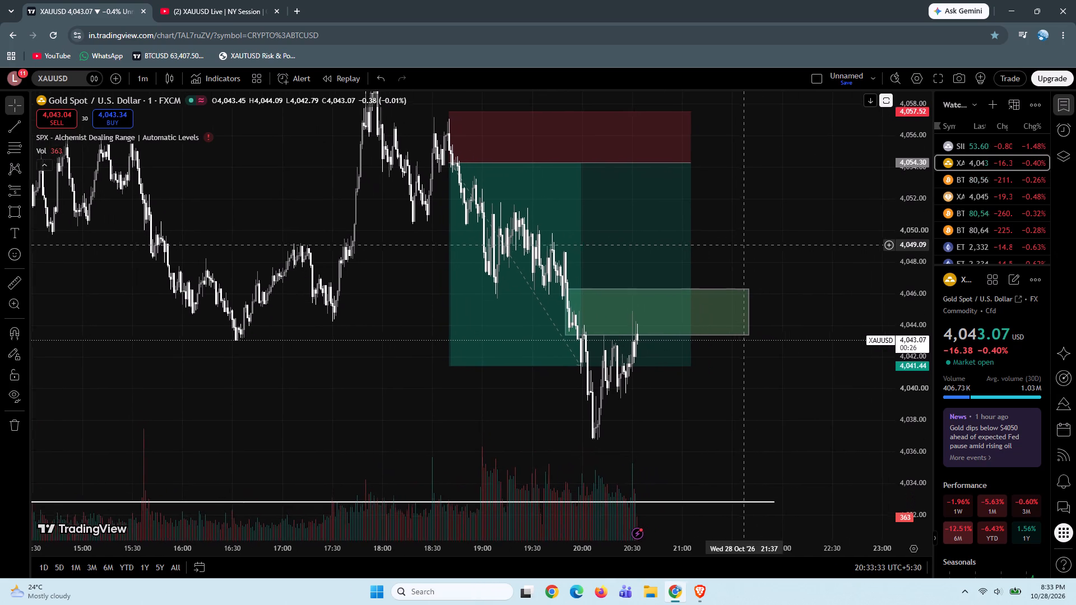
pyautogui.moveTo(741, 243); pyautogui.dragTo(740, 243)
pyautogui.click(748, 292)
pyautogui.click(743, 288)
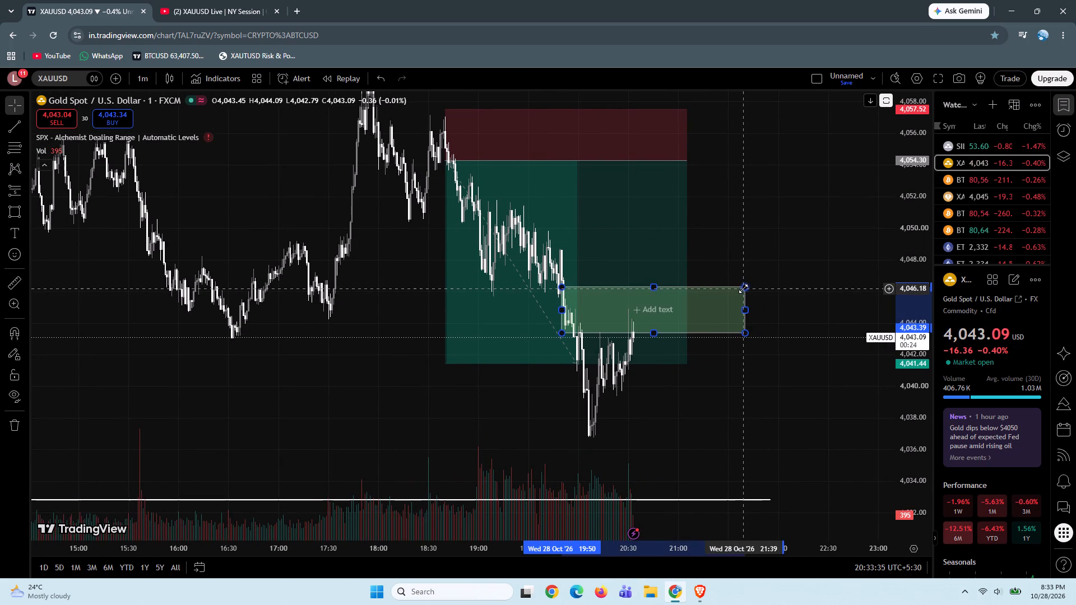
pyautogui.press('Delete')
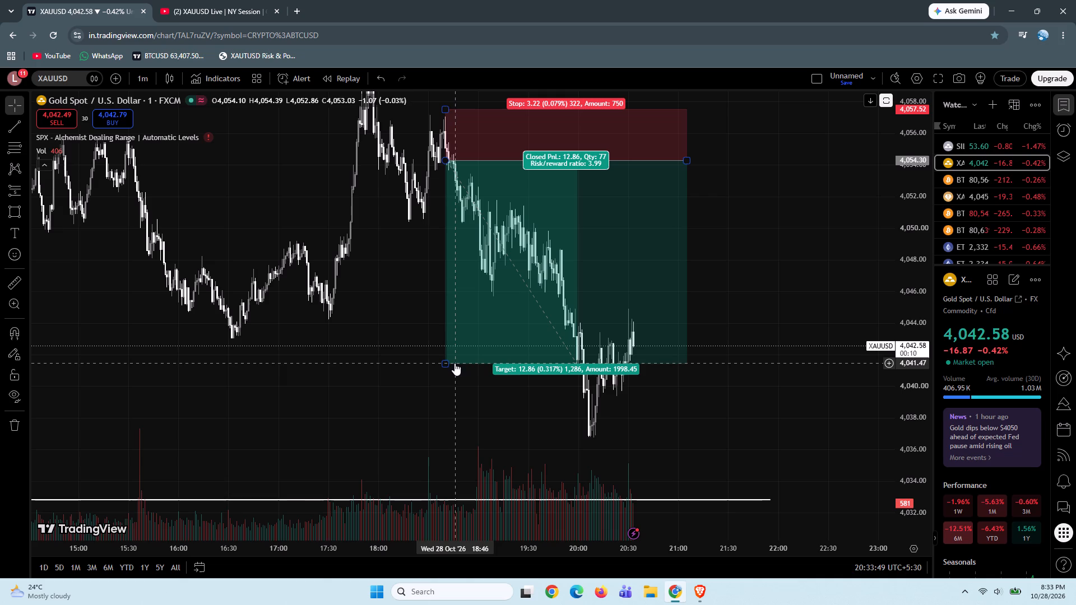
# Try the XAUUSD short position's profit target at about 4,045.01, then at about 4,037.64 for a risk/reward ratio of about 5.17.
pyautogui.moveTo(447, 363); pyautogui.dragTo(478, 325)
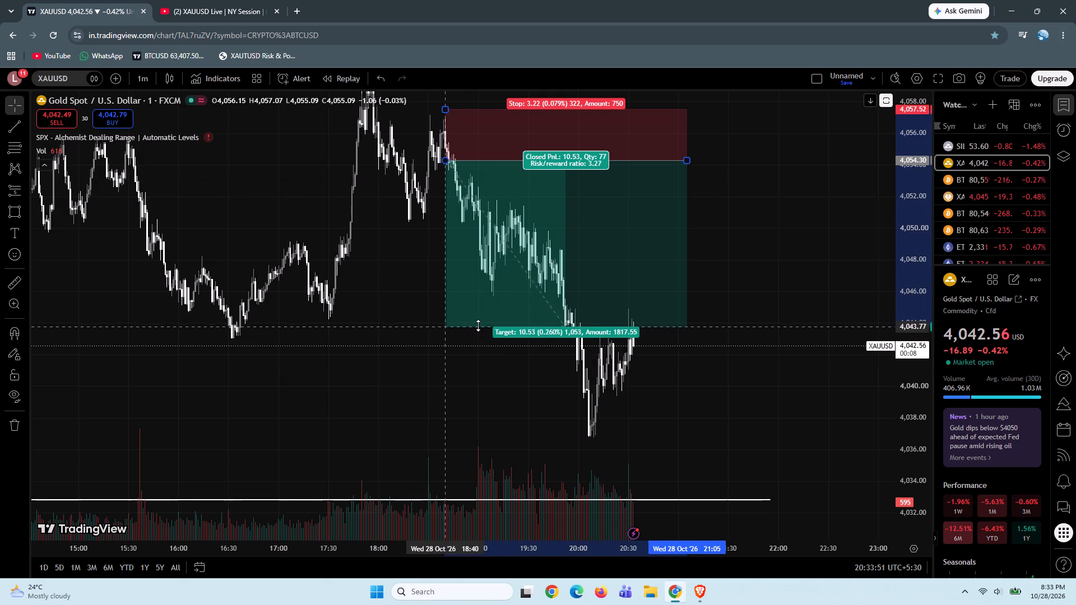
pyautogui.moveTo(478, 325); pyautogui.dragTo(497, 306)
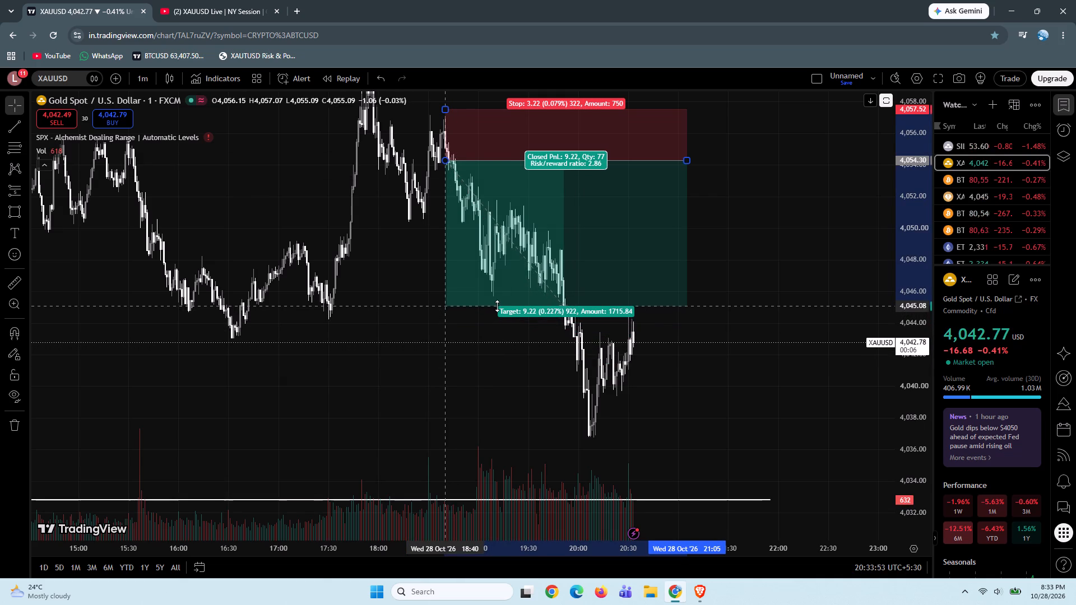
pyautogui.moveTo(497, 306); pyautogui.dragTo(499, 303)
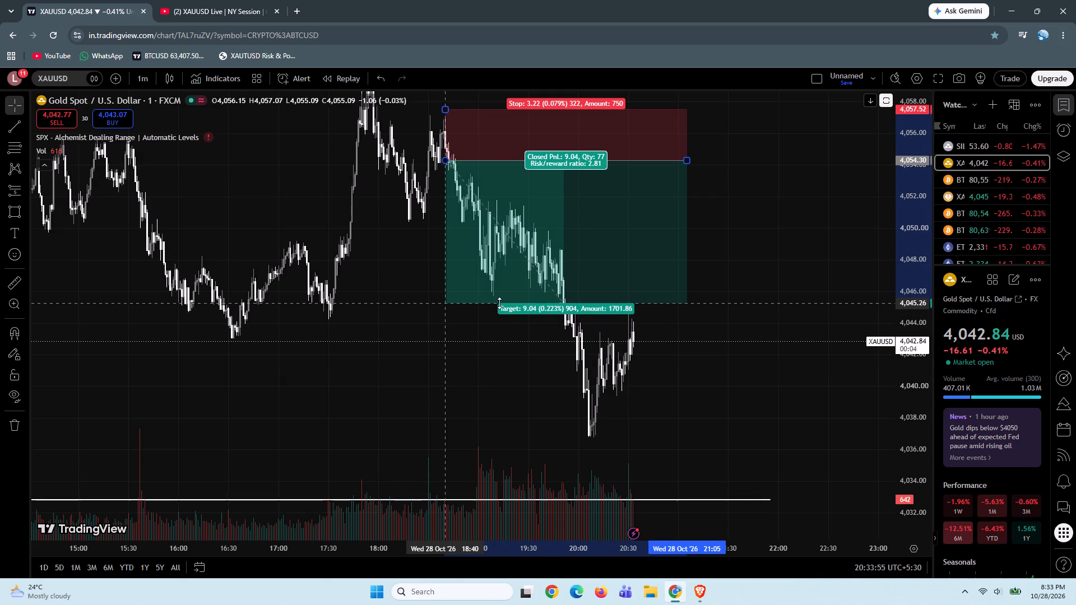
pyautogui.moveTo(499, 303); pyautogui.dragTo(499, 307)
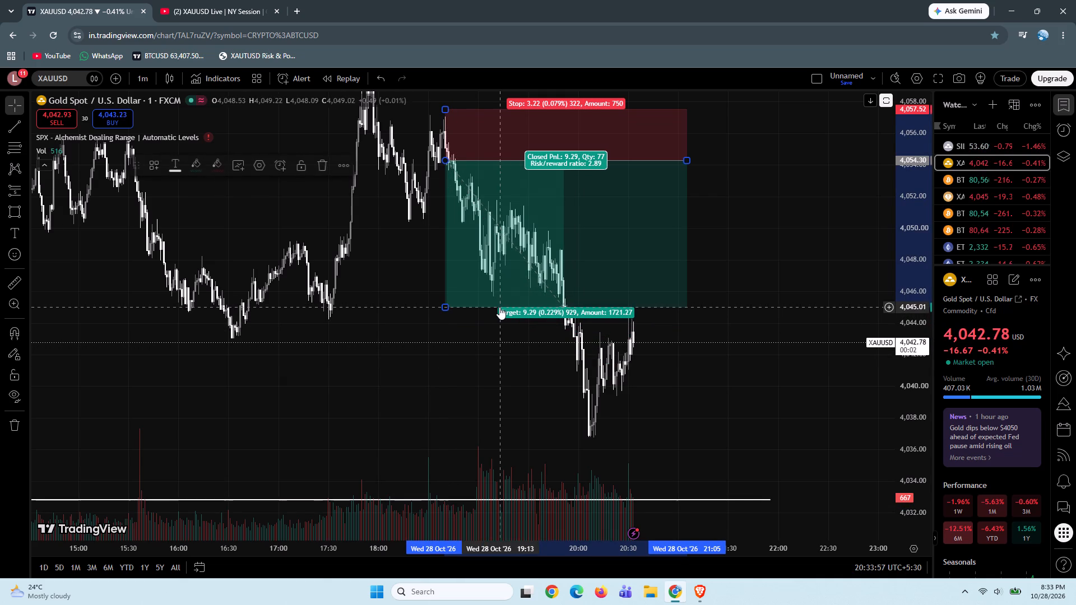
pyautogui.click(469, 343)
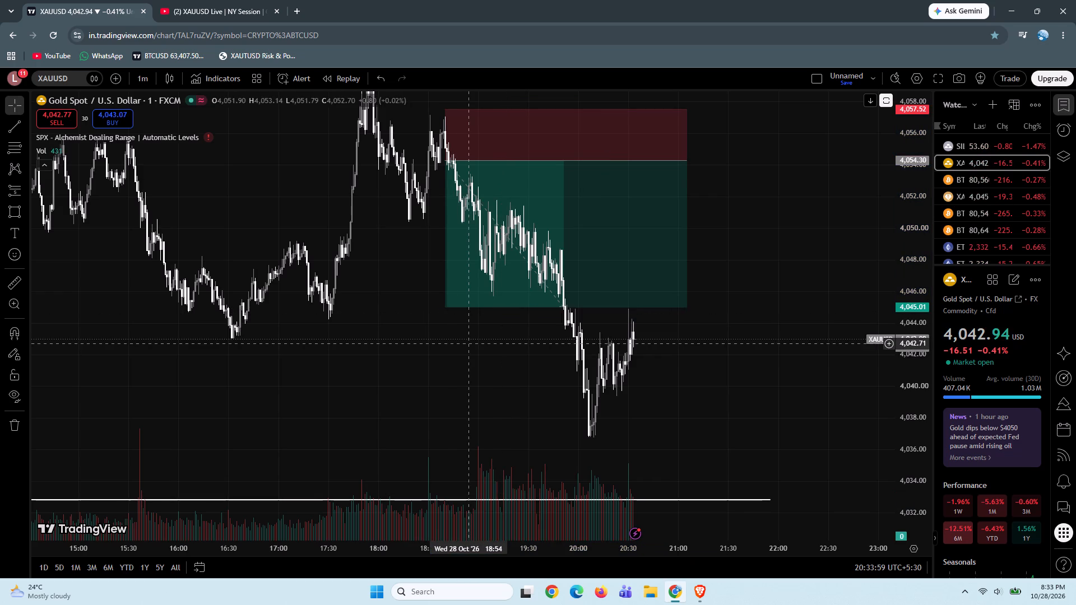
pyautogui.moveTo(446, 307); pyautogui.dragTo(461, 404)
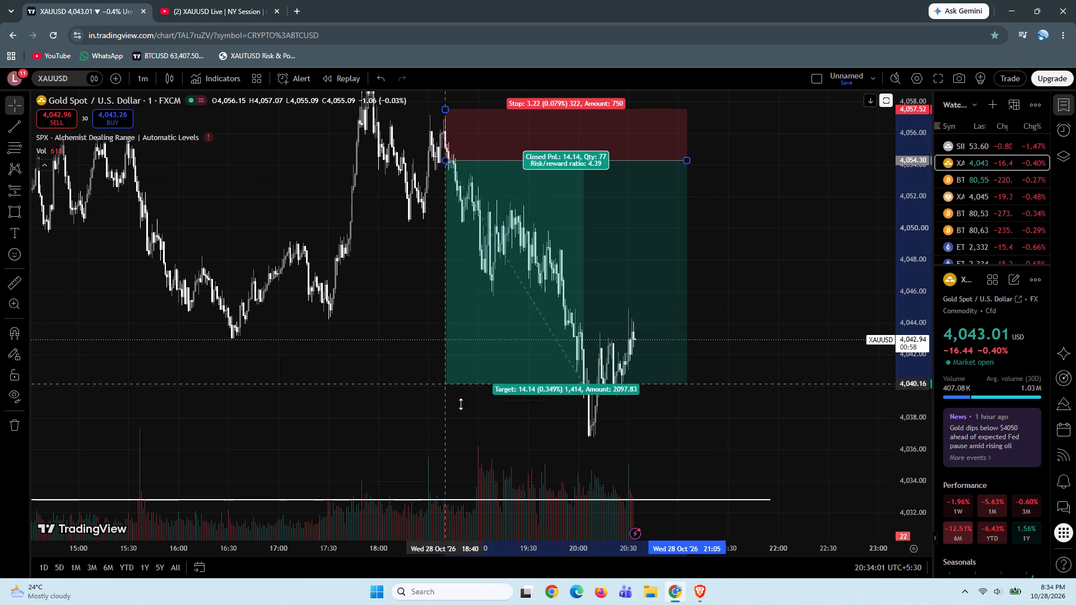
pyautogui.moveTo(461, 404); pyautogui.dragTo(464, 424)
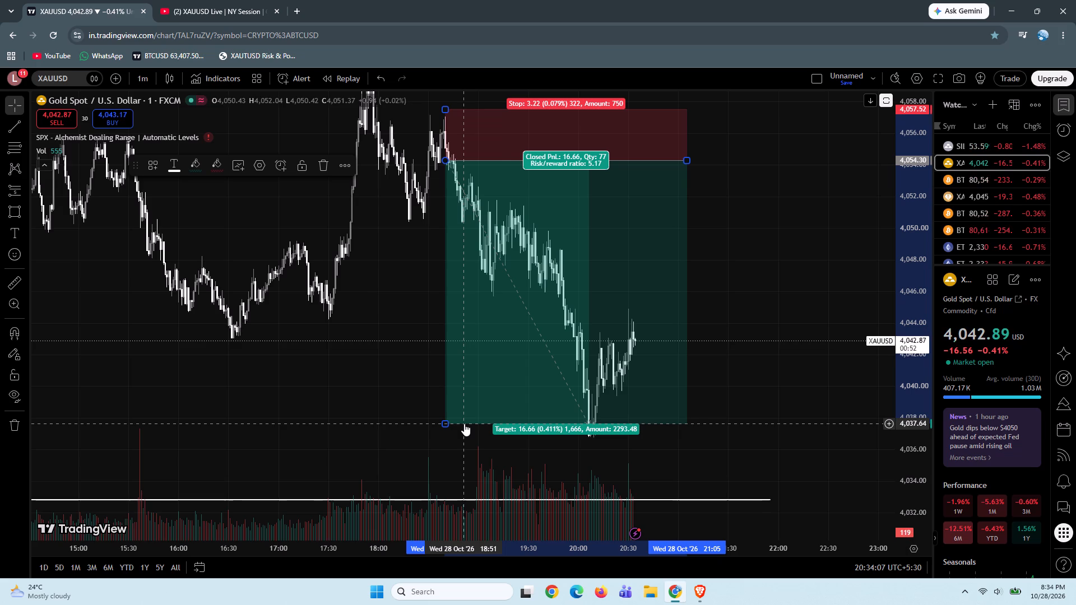
# Delete the short position from the XAUUSD chart.
pyautogui.moveTo(384, 244); pyautogui.dragTo(378, 305)
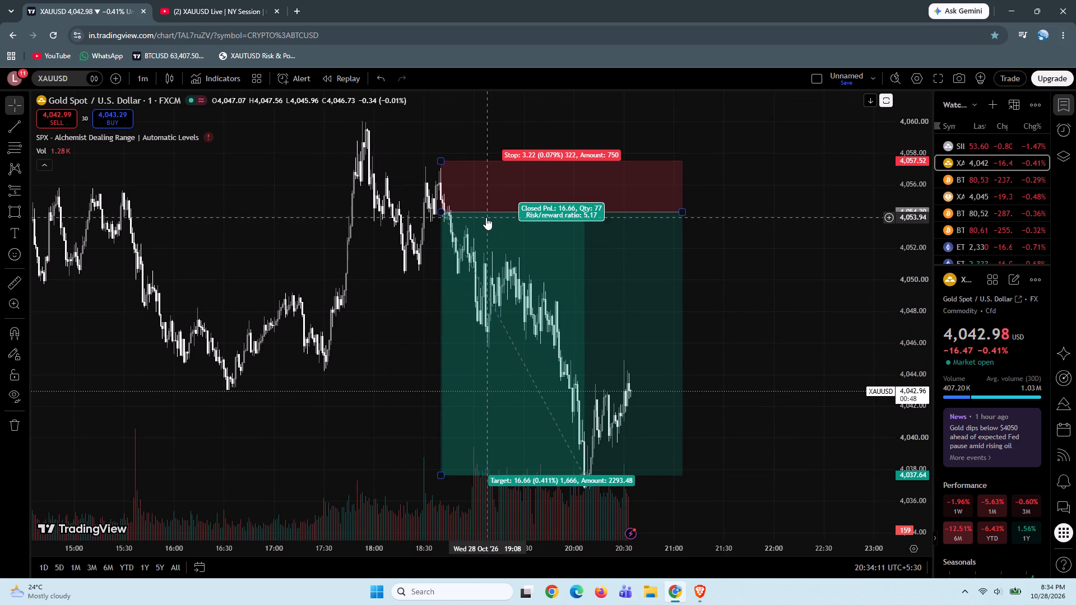
pyautogui.click(465, 192)
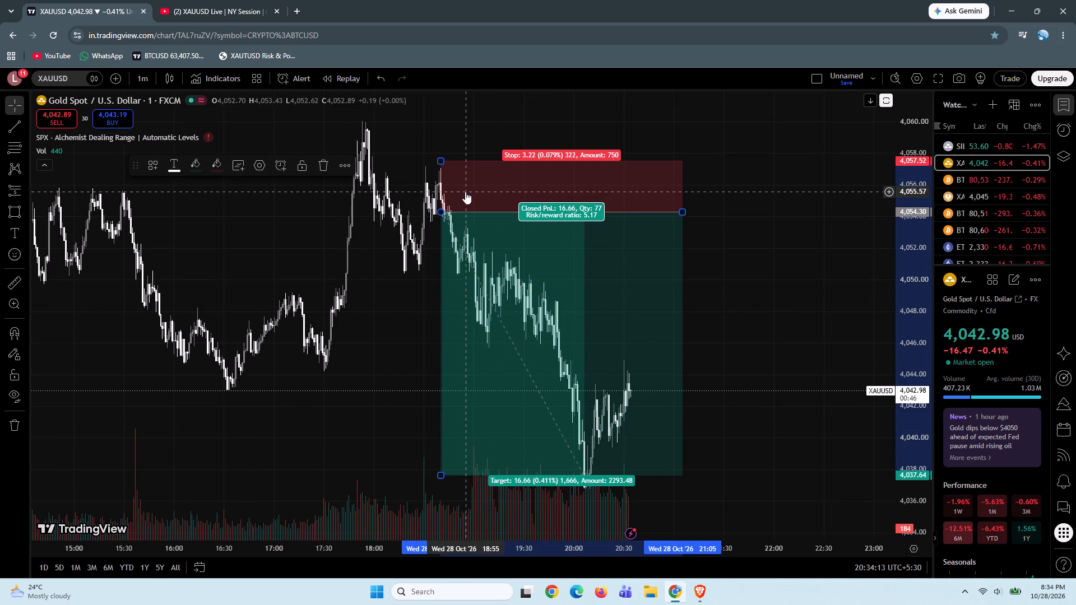
pyautogui.press('Delete')
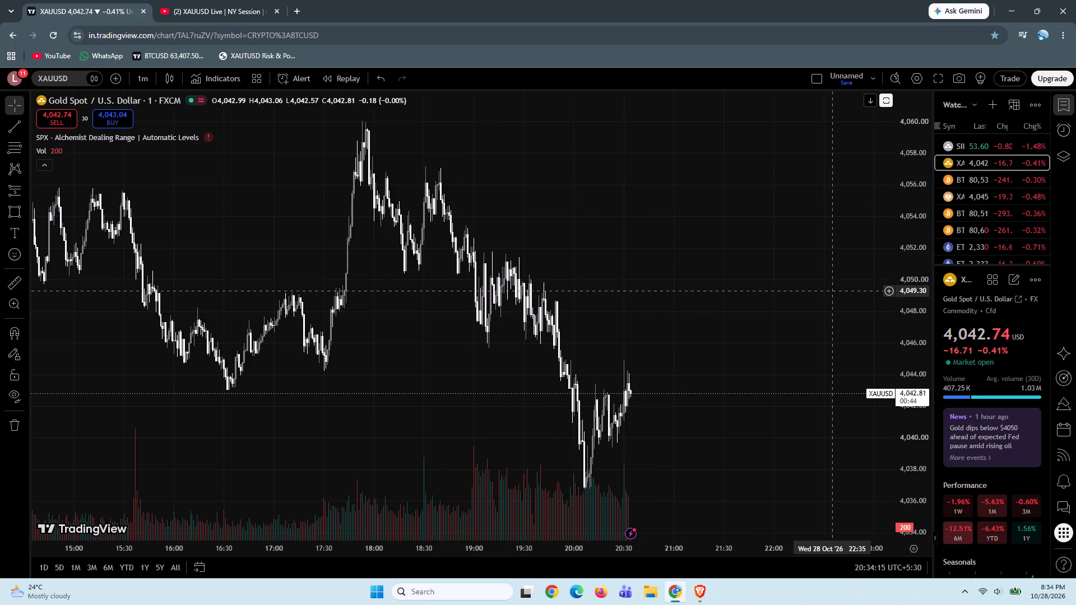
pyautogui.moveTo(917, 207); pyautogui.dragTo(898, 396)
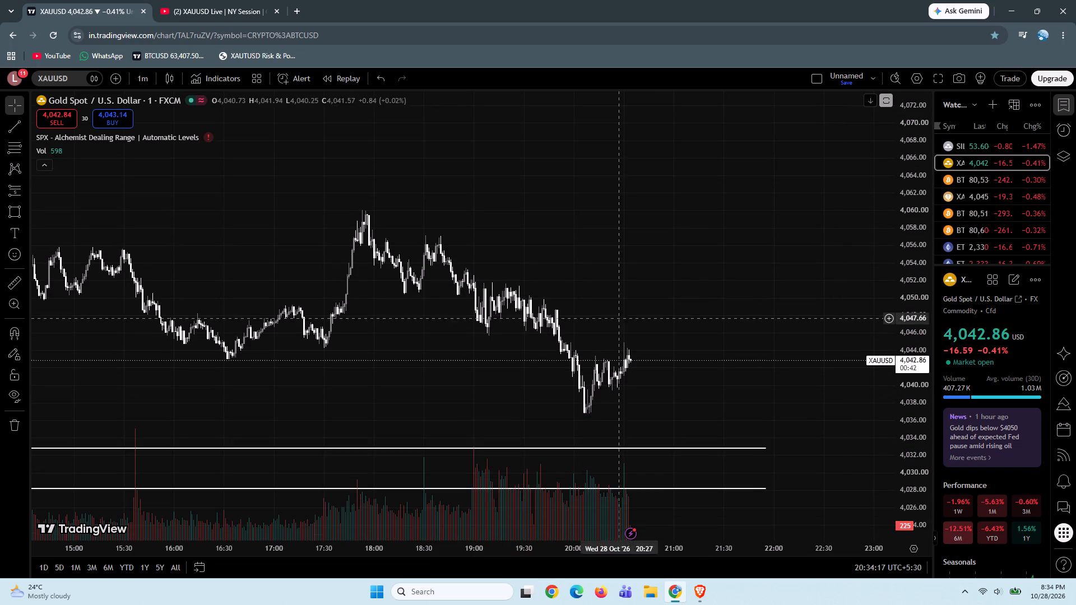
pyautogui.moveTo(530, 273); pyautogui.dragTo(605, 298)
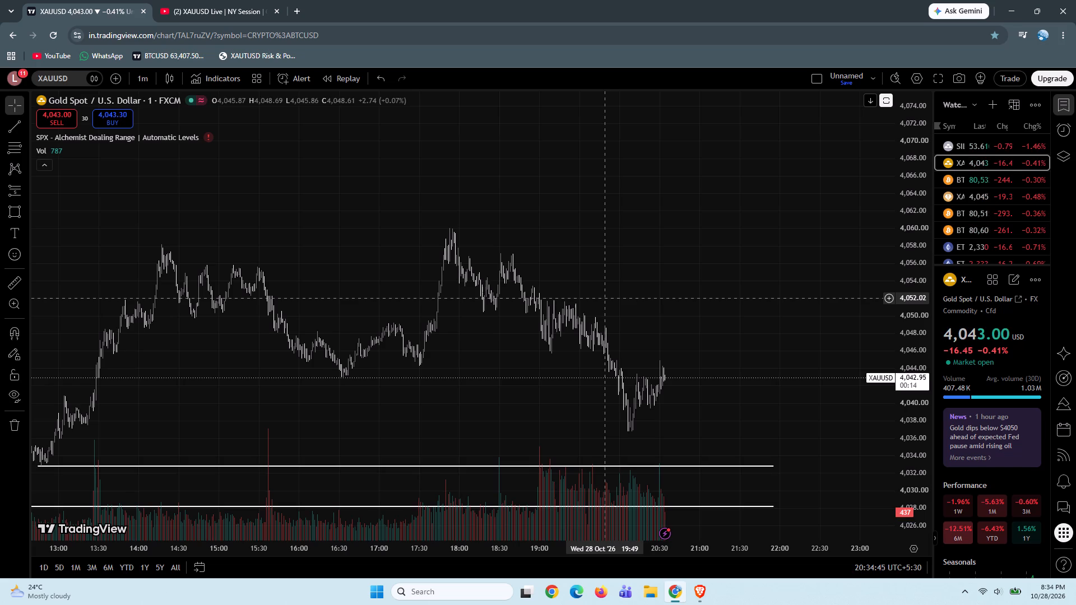
# Delete the two white horizontal lines at about 4,032.80 and 4,028.12 from the XAUUSD chart.
pyautogui.moveTo(328, 241); pyautogui.dragTo(536, 235)
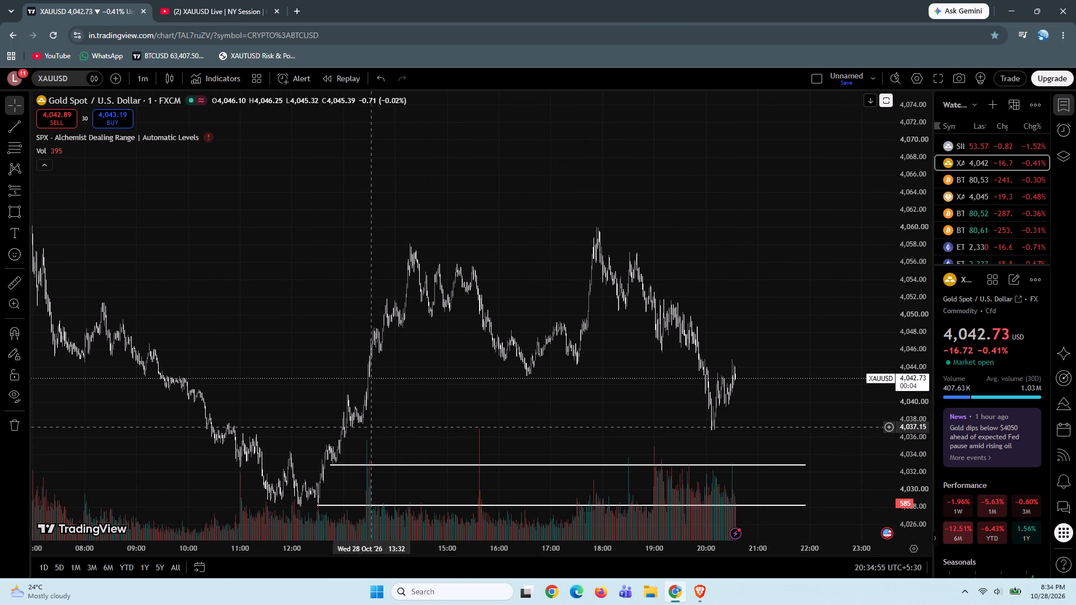
pyautogui.moveTo(371, 427); pyautogui.dragTo(369, 348)
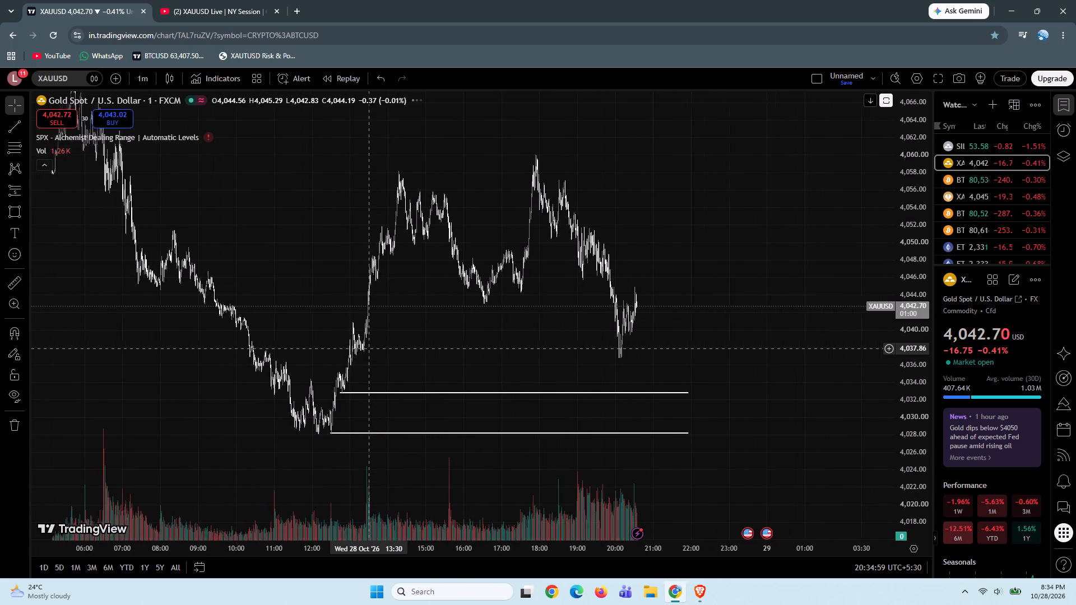
pyautogui.click(378, 390)
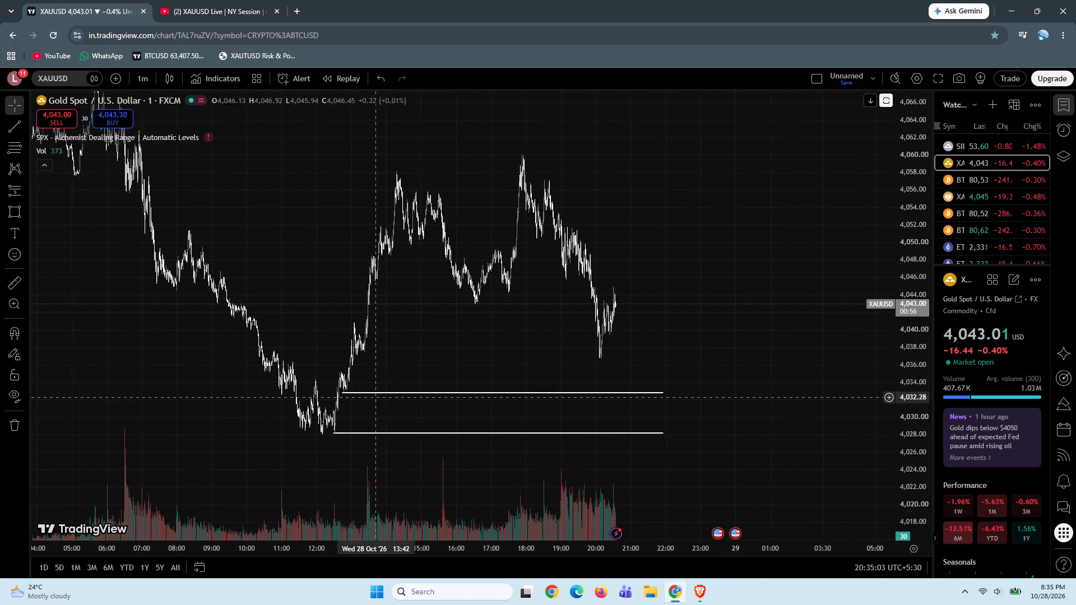
pyautogui.click(374, 394)
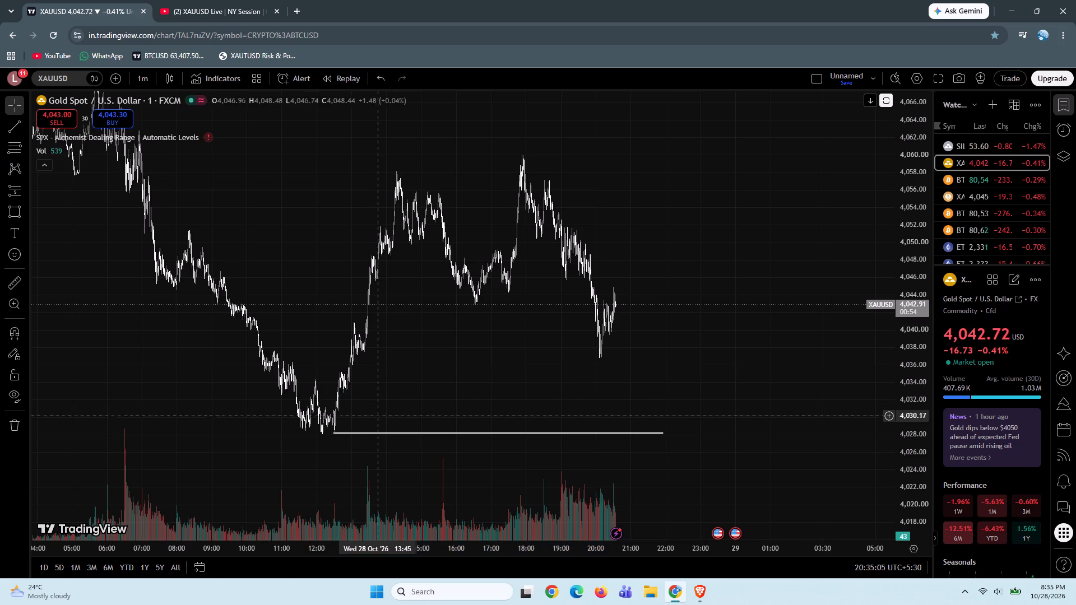
pyautogui.click(382, 434)
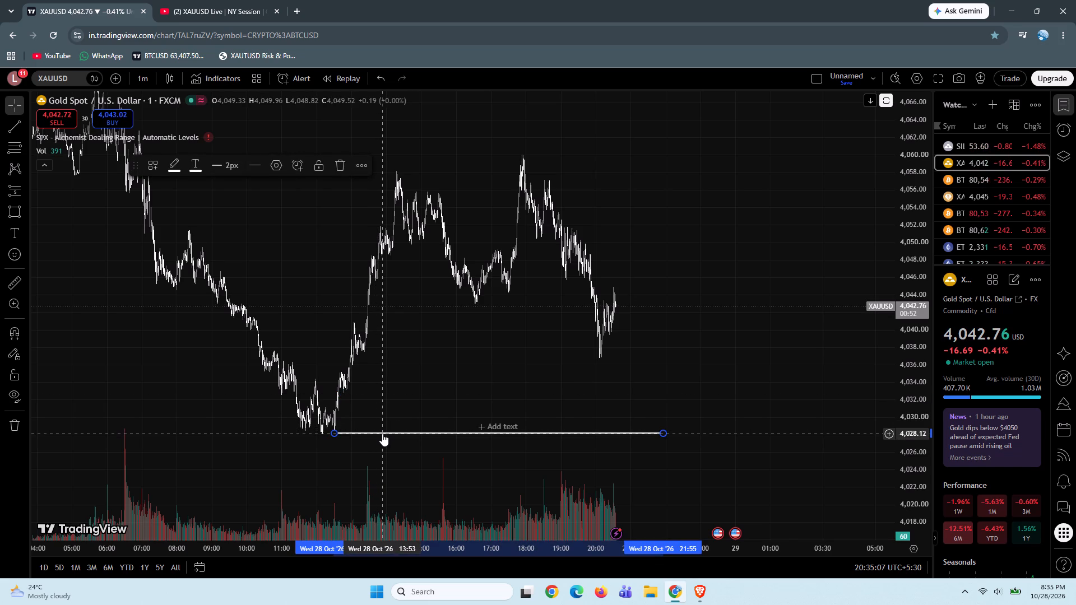
pyautogui.press('Delete')
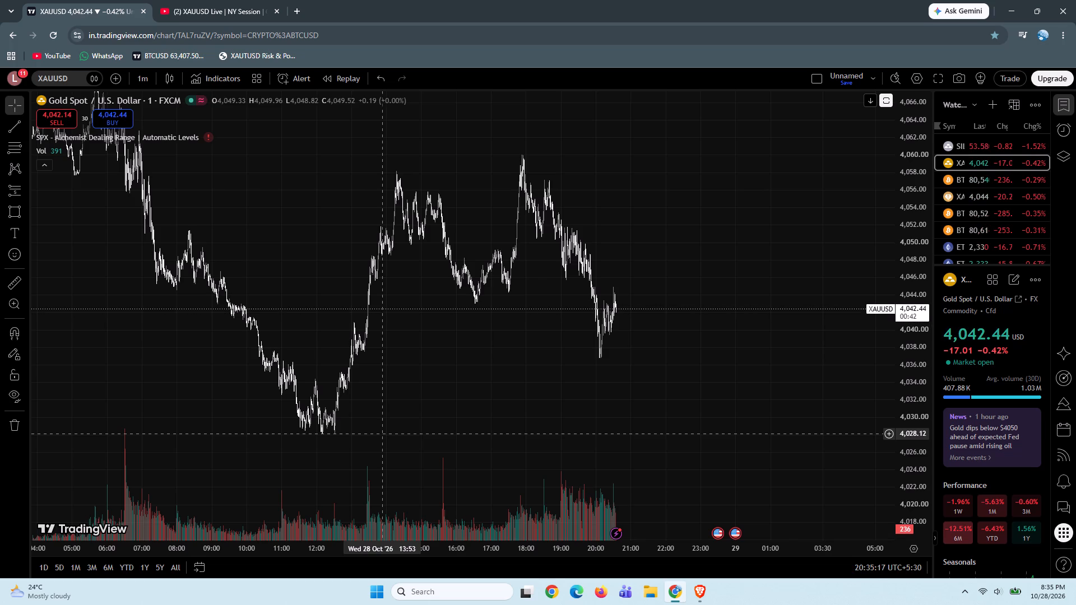
# Switch to YouTube in Brave, watch the Narayanamma short skipping ahead to about 0:24, and return to the home feed.
pyautogui.click(702, 597)
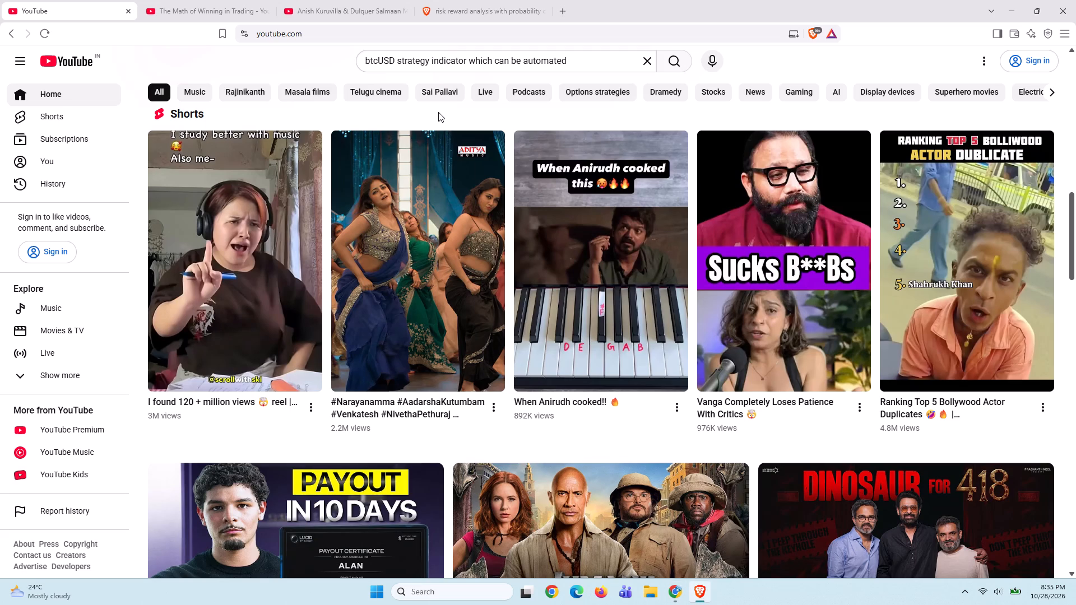
pyautogui.click(446, 202)
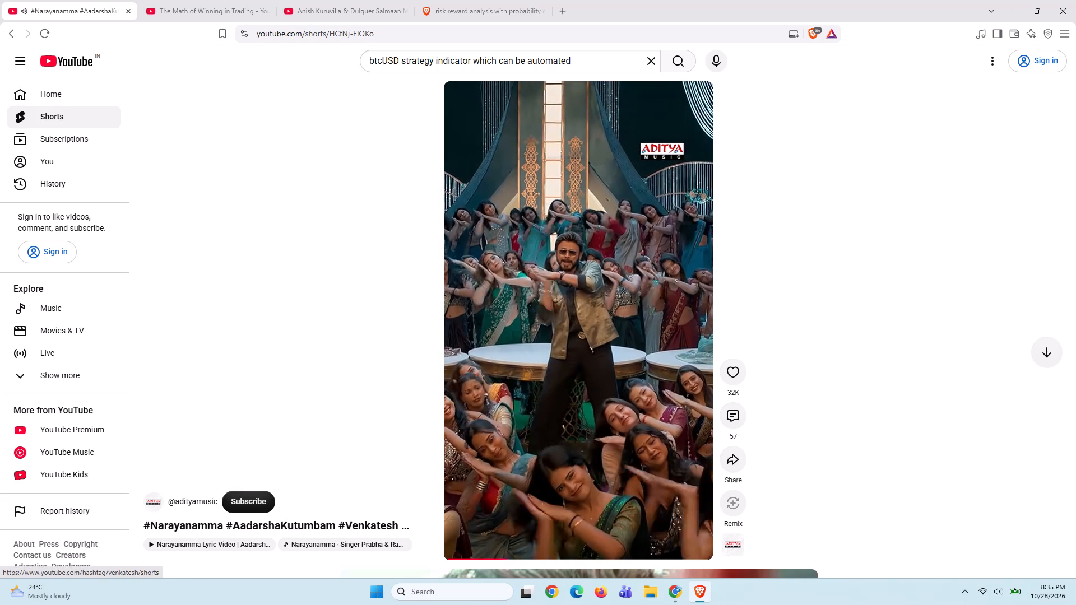
pyautogui.click(520, 557)
pyautogui.moveTo(520, 557); pyautogui.dragTo(639, 555)
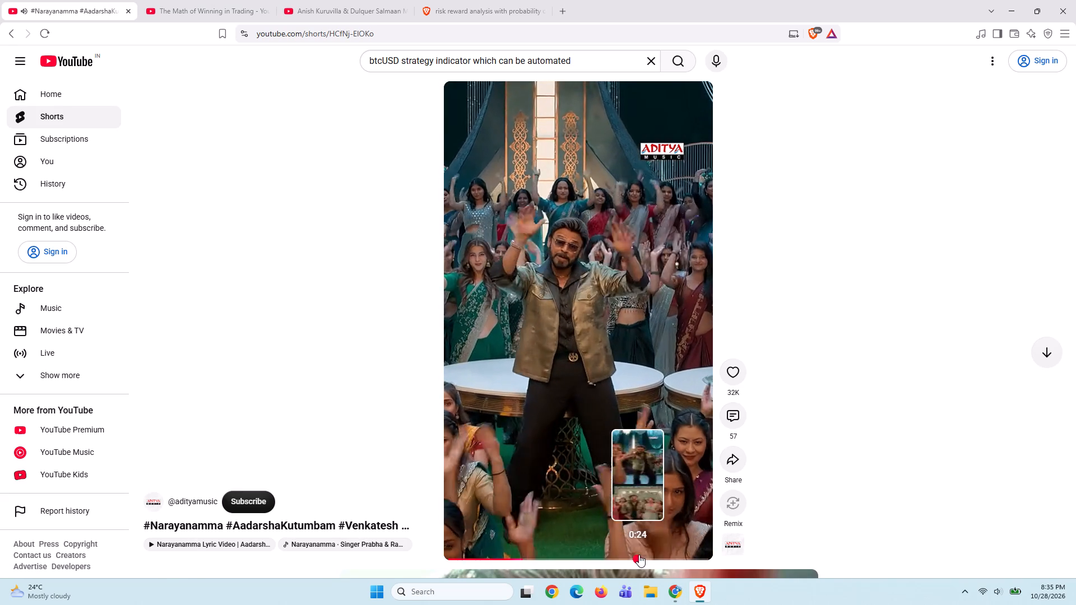
pyautogui.moveTo(639, 555); pyautogui.dragTo(641, 555)
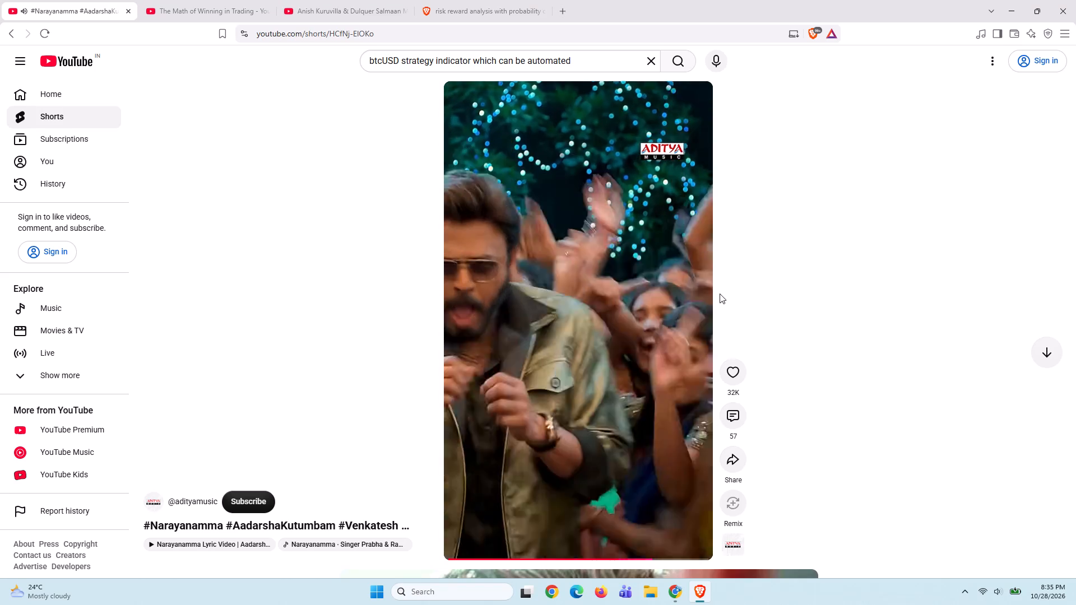
pyautogui.hscroll(6, 372, 327)
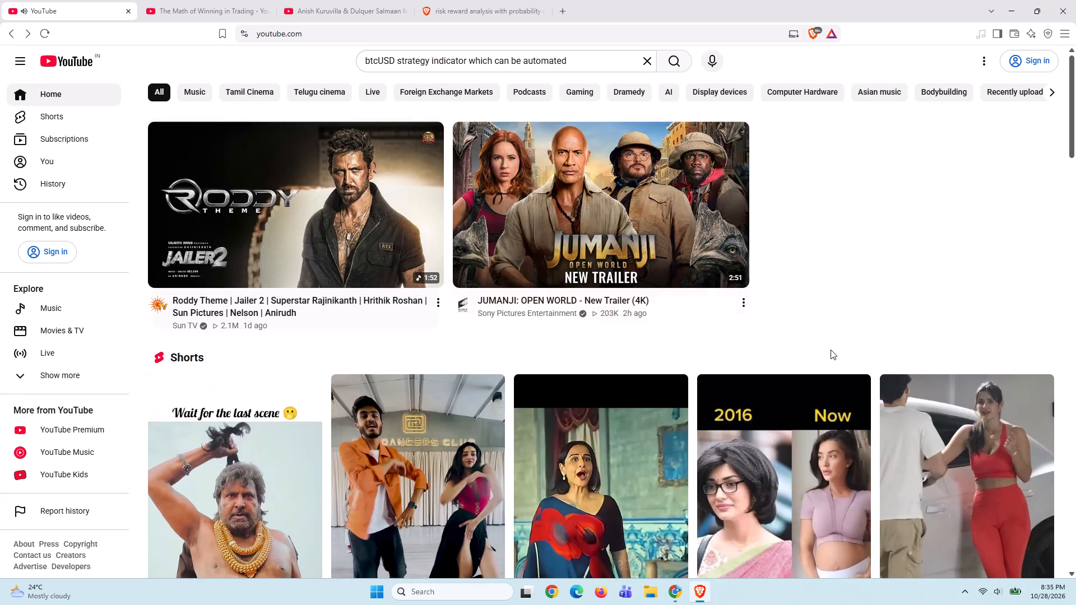
# Browse the YouTube home feed and play the "Funny dog trainer" short, pausing and resuming it.
pyautogui.scroll(-2, 851, 269)
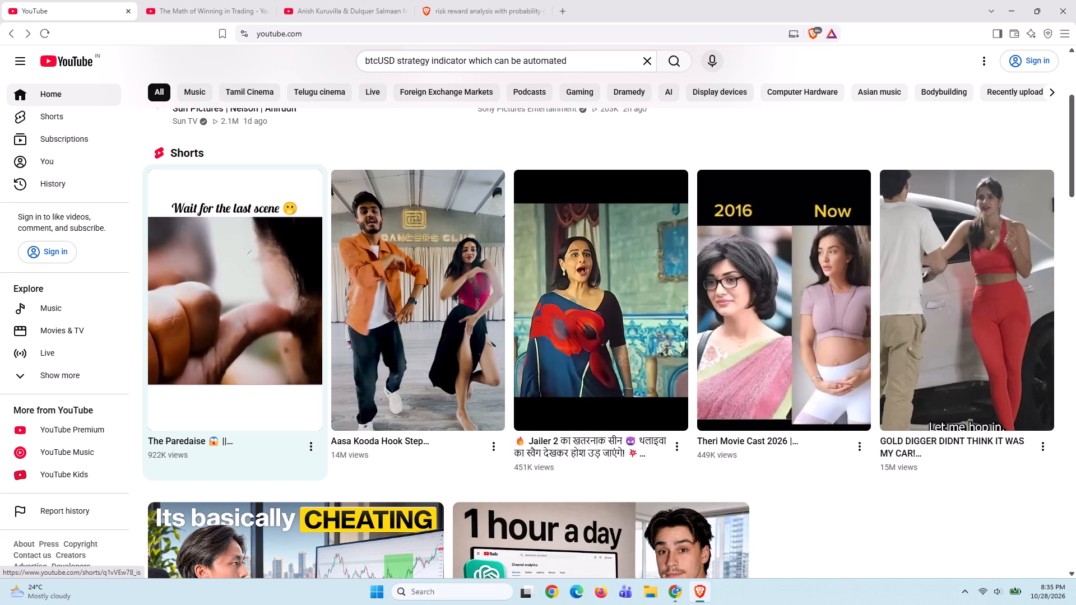
pyautogui.scroll(-2, 253, 301)
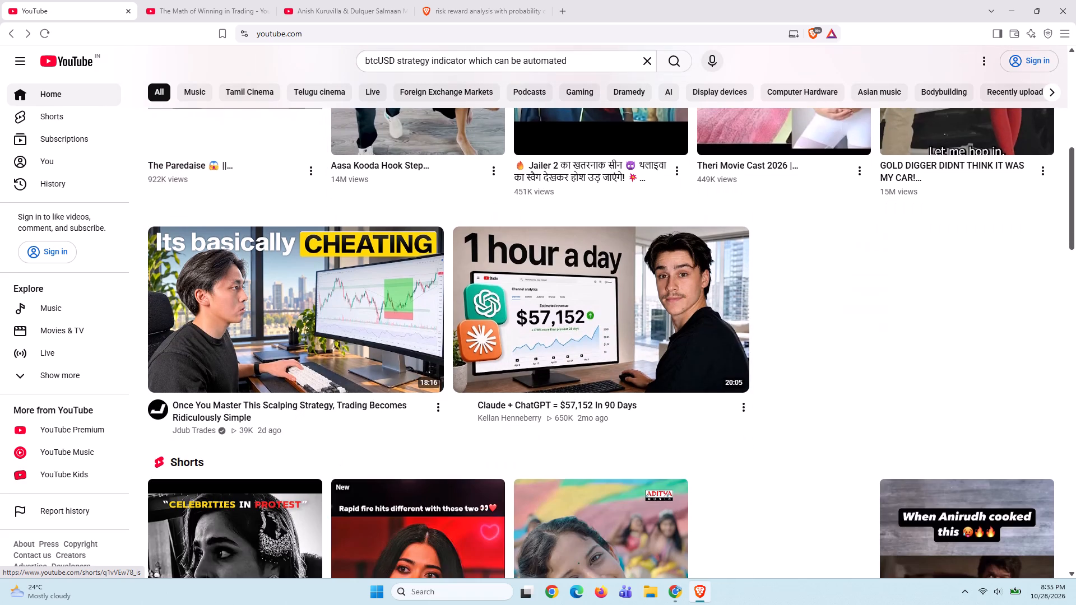
pyautogui.scroll(-1, 253, 301)
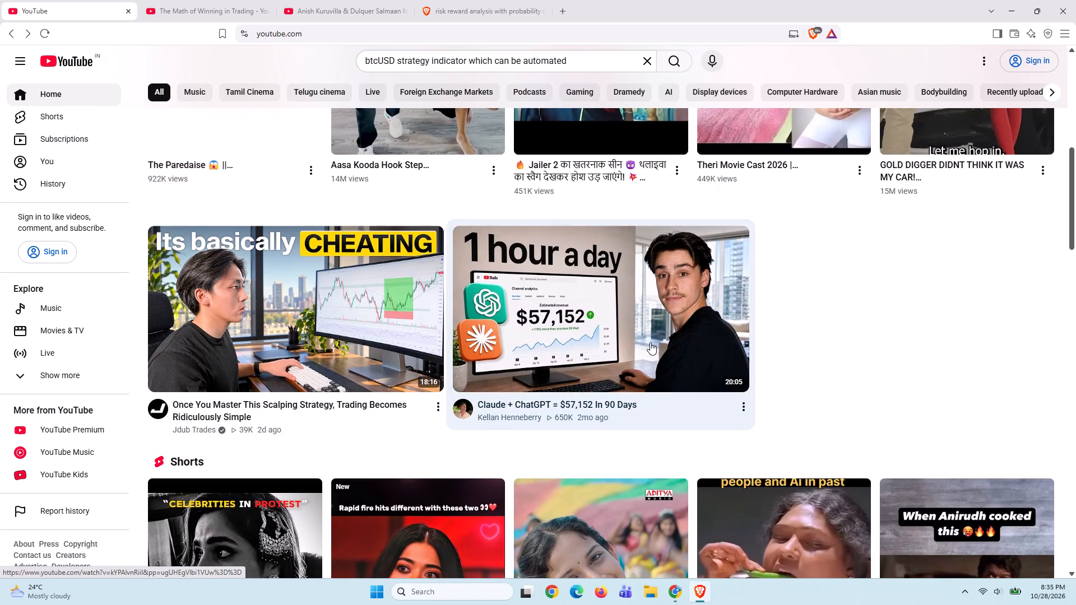
pyautogui.scroll(-5, 830, 362)
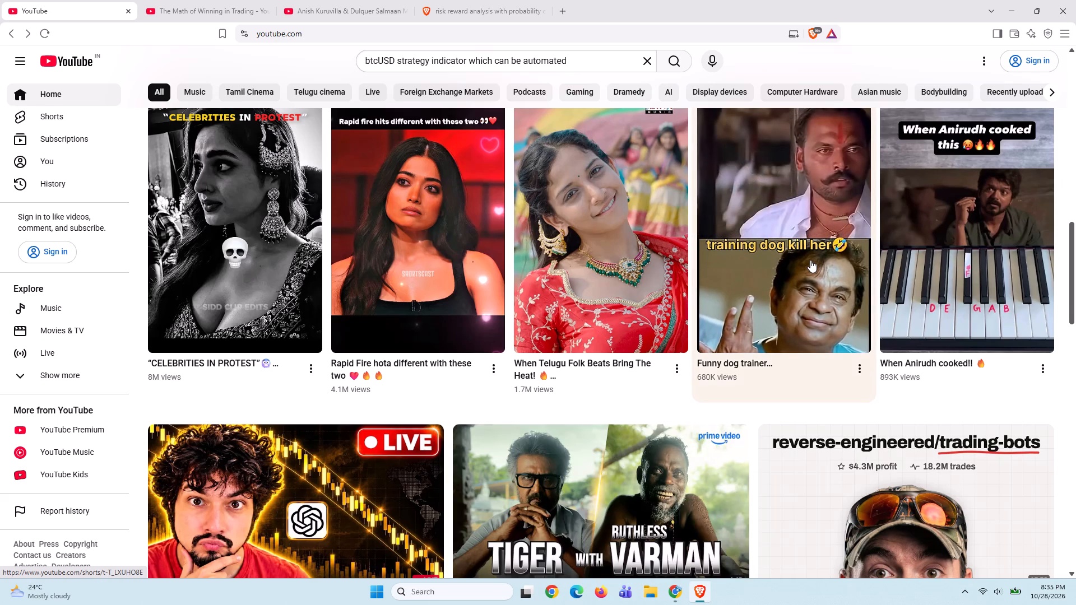
pyautogui.click(810, 260)
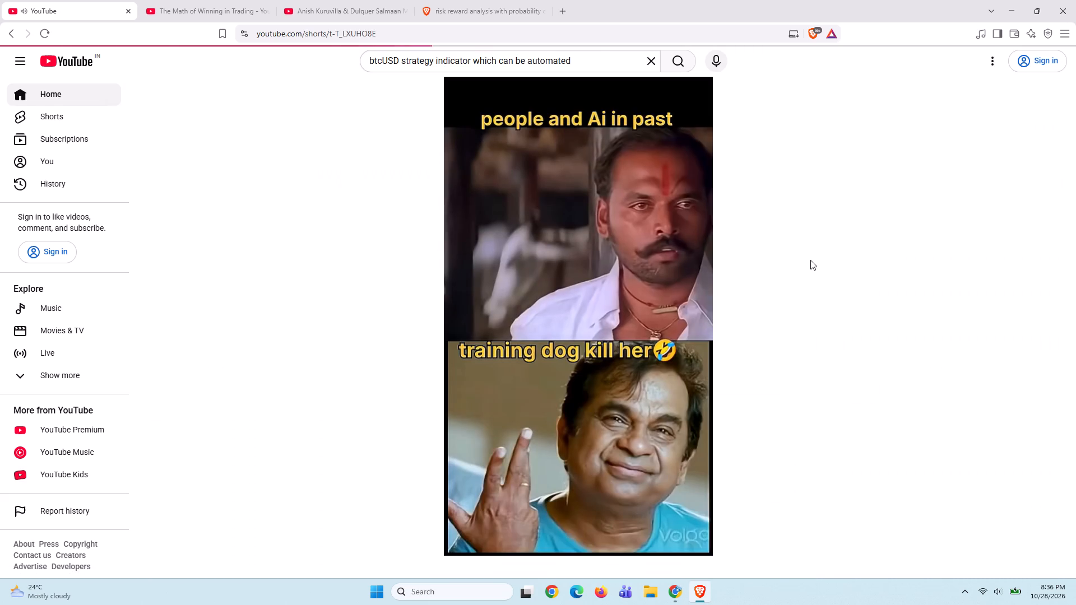
pyautogui.press('space')
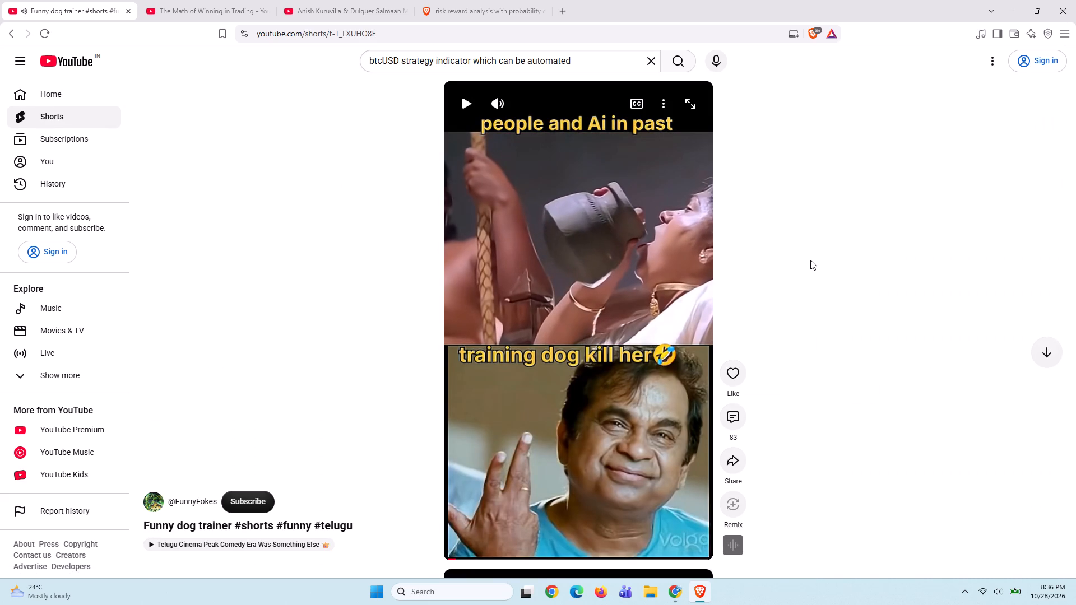
pyautogui.press('space')
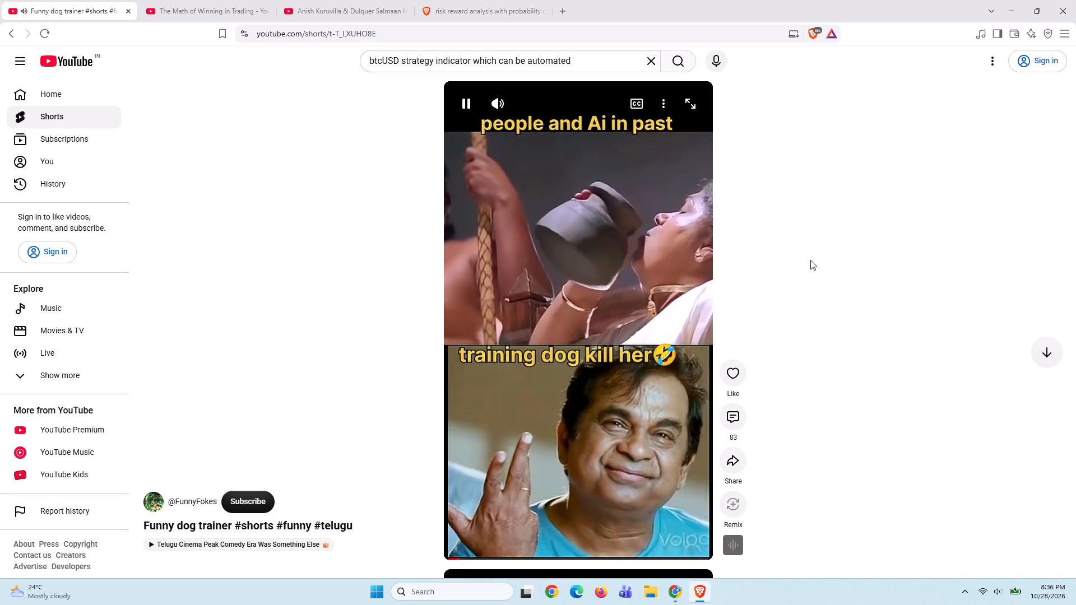